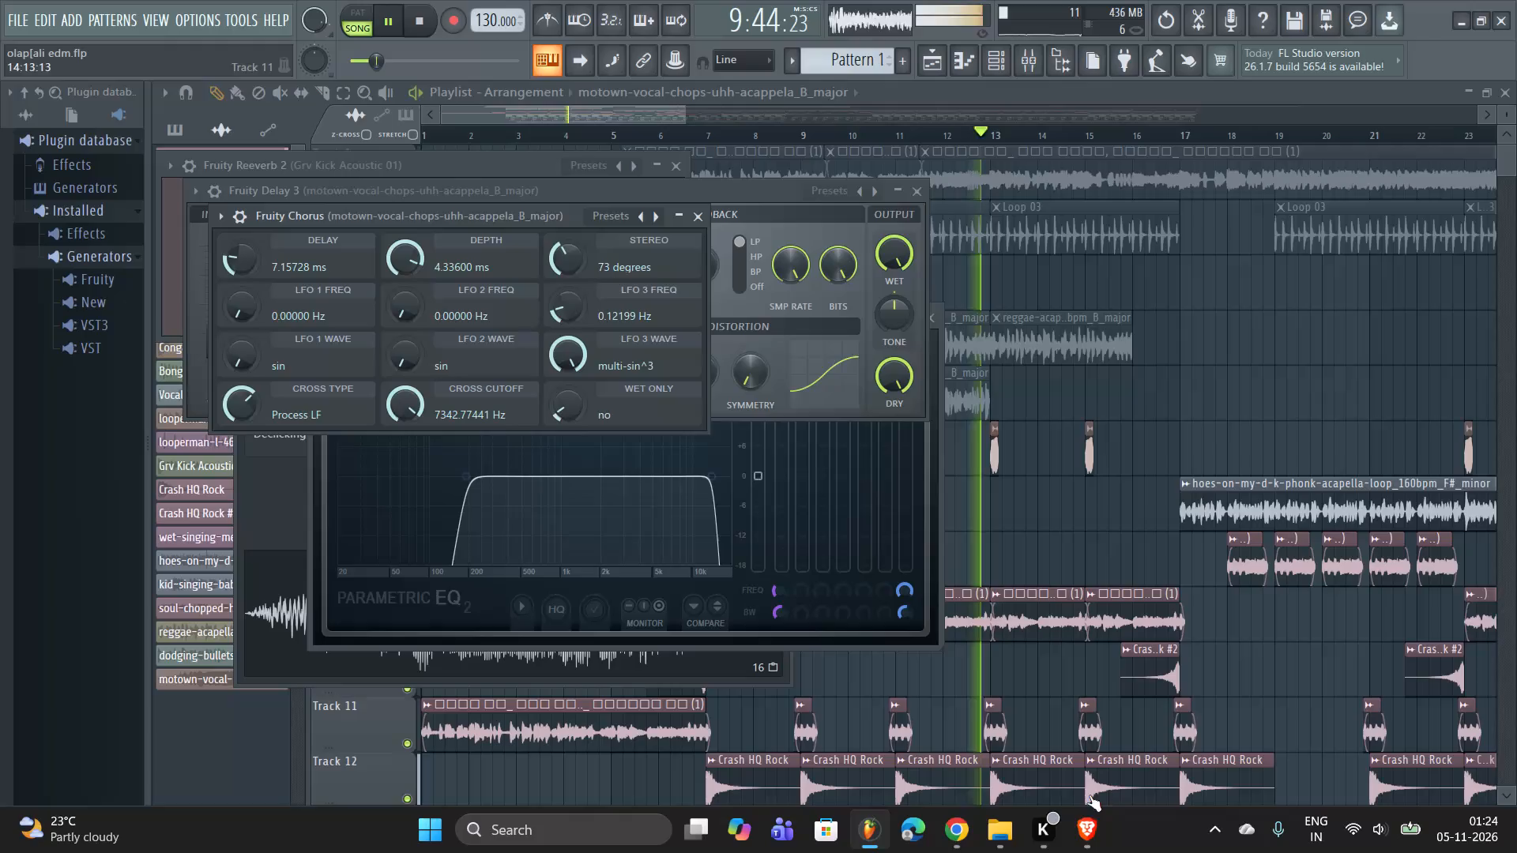
Stop the song's playback, switch to File Explorer and open the okey project from the Album Ep folder.
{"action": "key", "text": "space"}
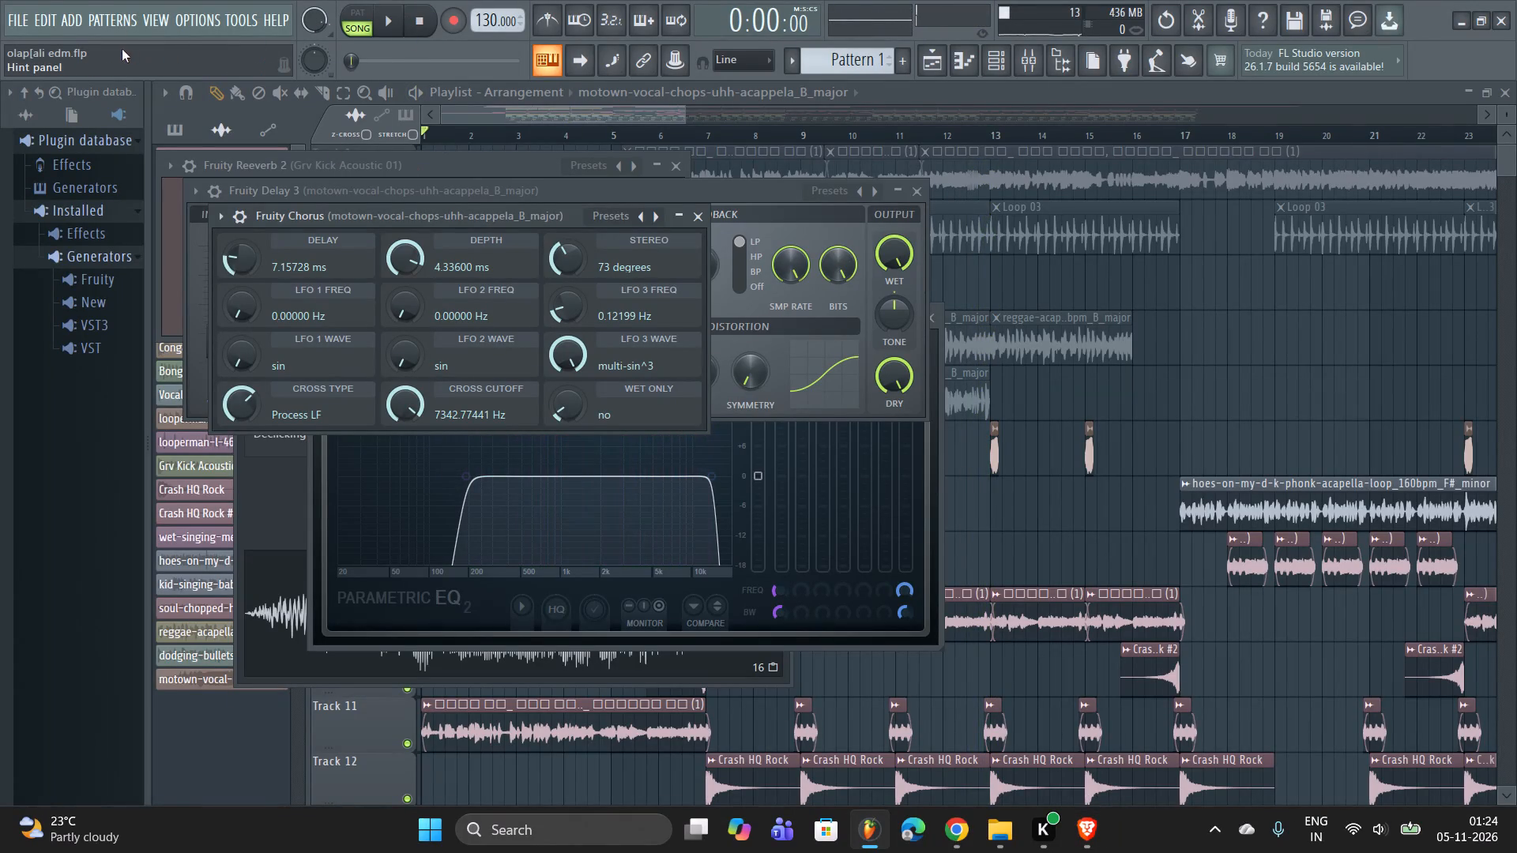
{"action": "left_click", "coordinate": [16, 12]}
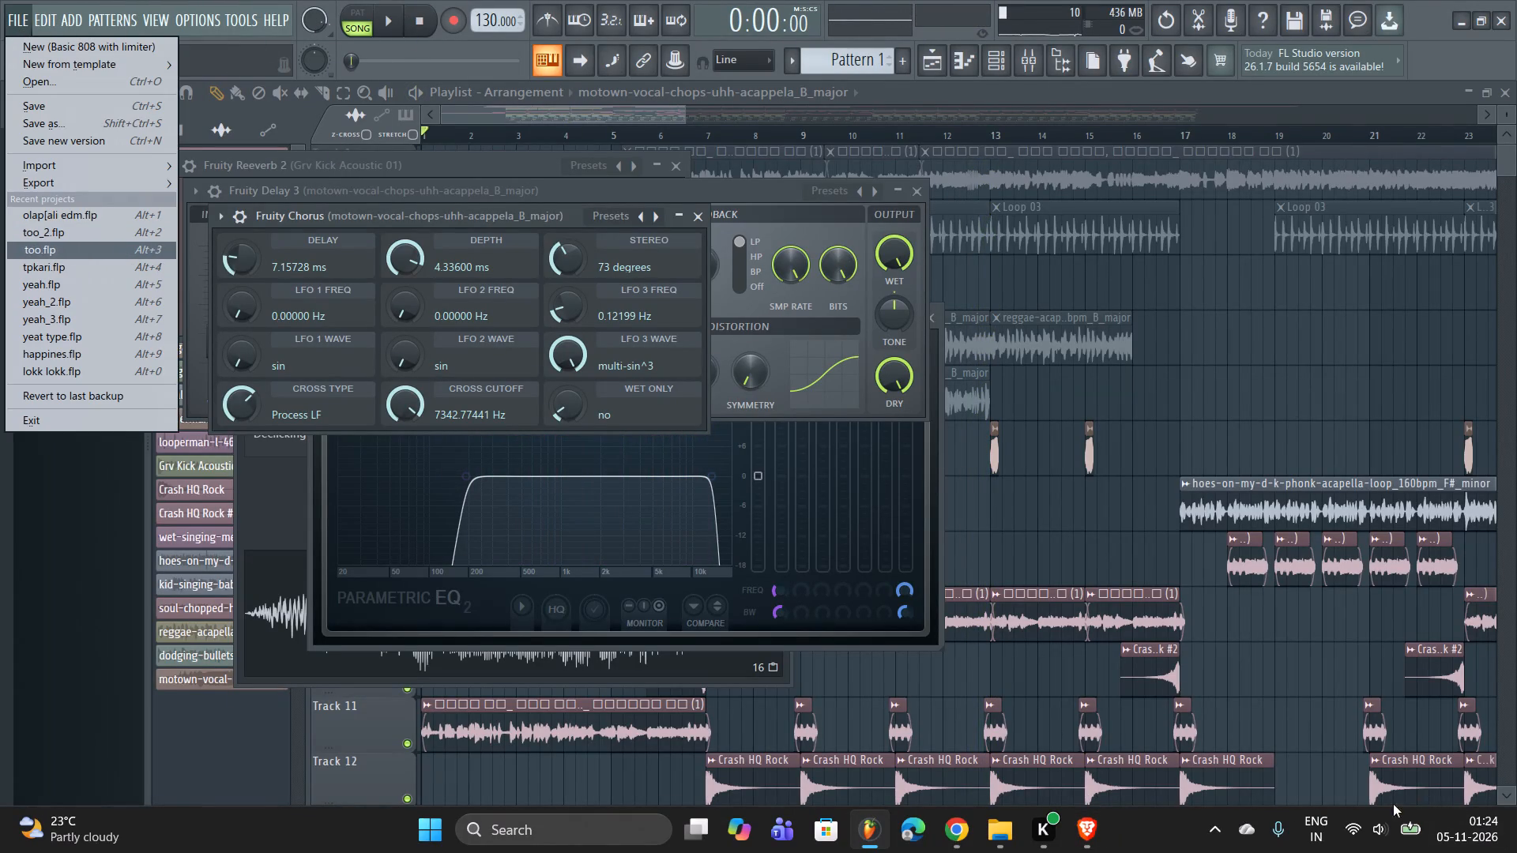
{"action": "left_click", "coordinate": [1011, 825]}
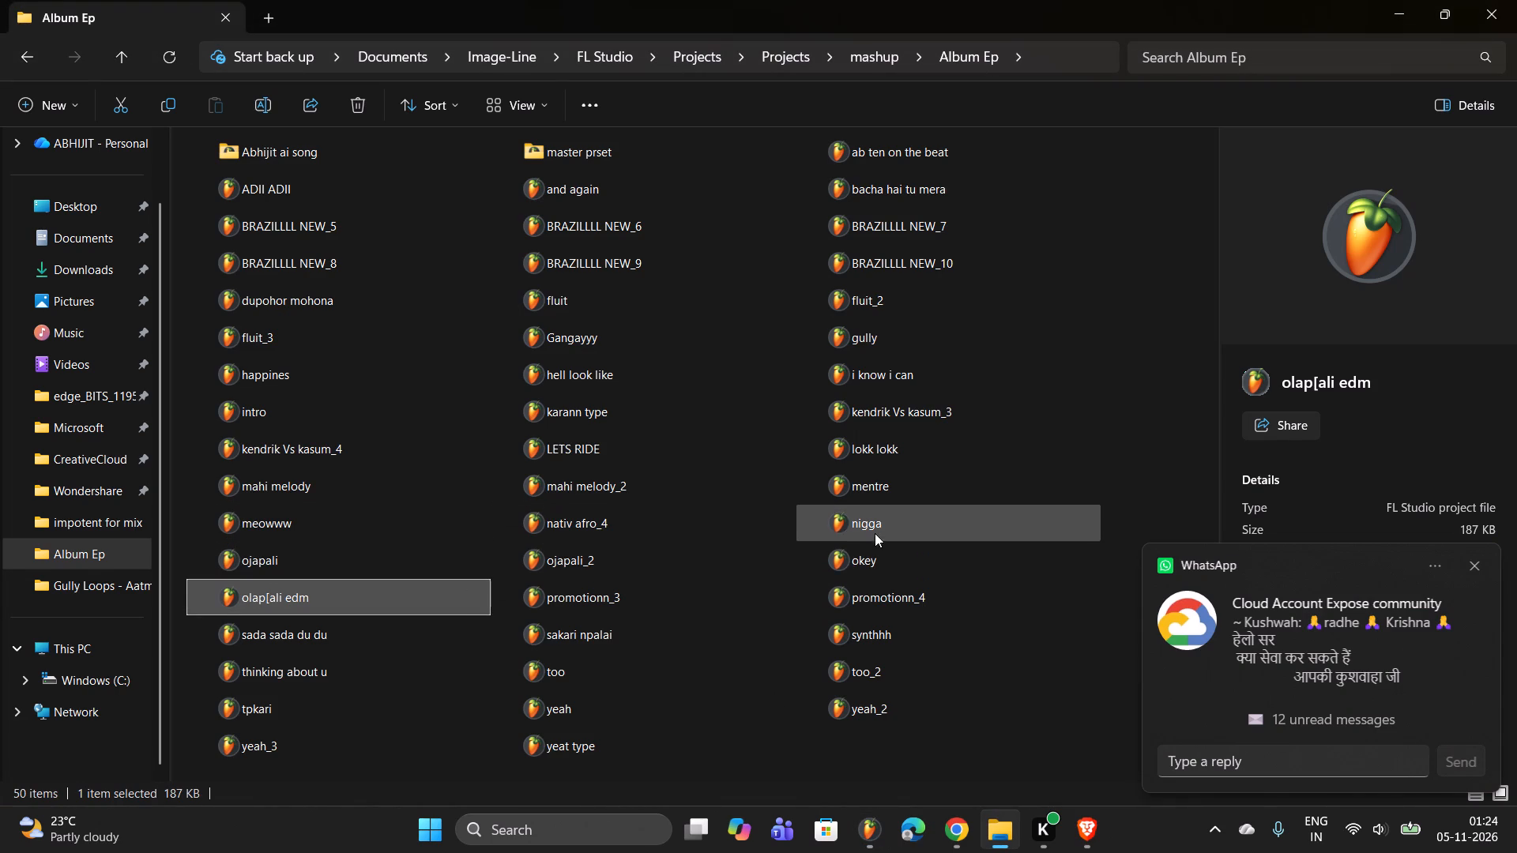
{"action": "double_click", "coordinate": [876, 558]}
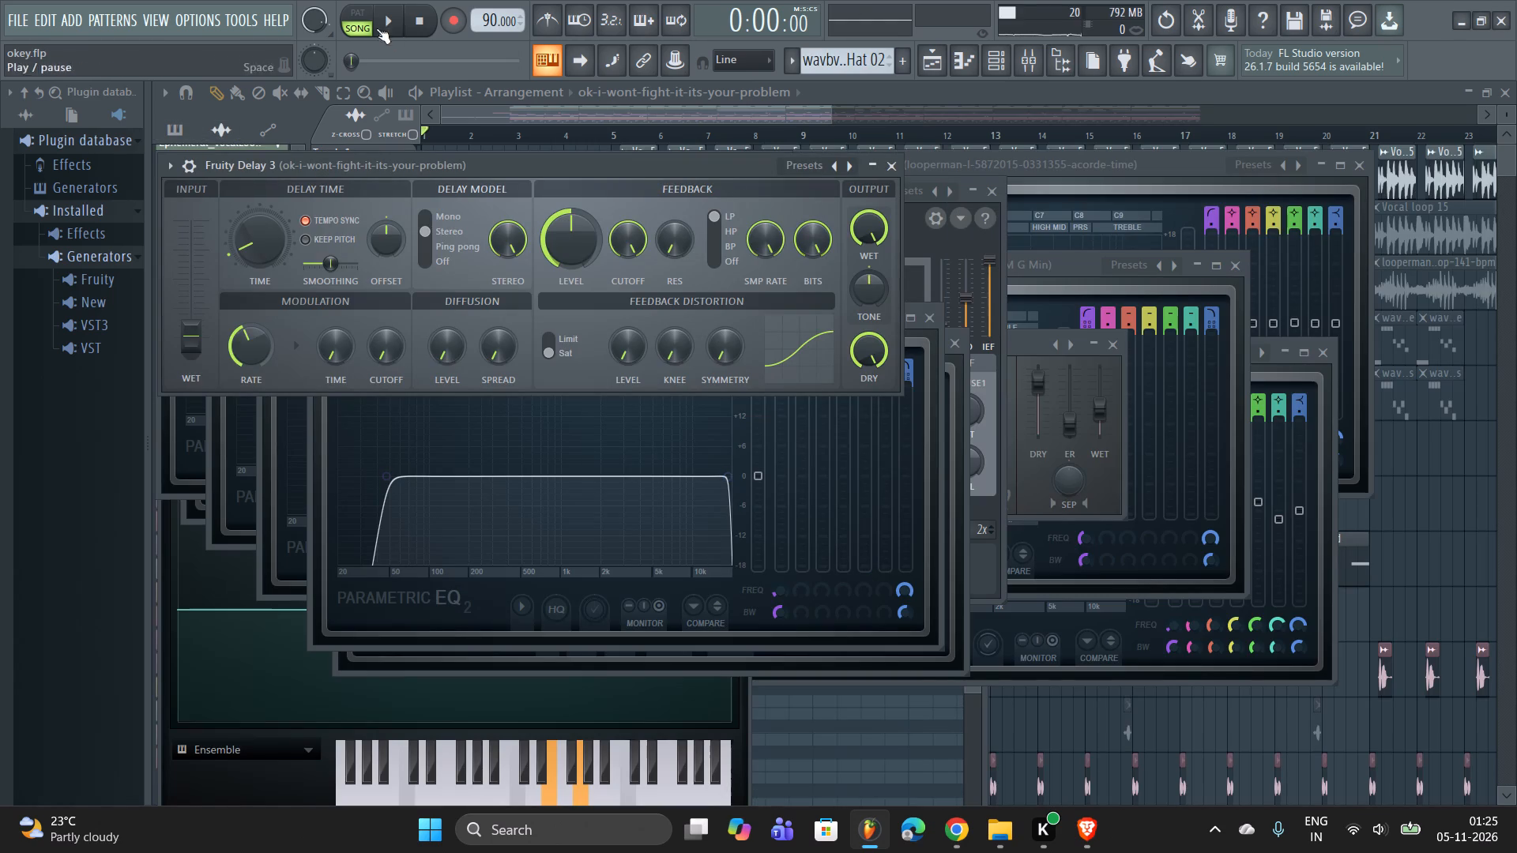
Play the okey project and move playback ahead to about bar 6 of the arrangement.
{"action": "left_click", "coordinate": [378, 17]}
{"action": "left_click", "coordinate": [672, 115]}
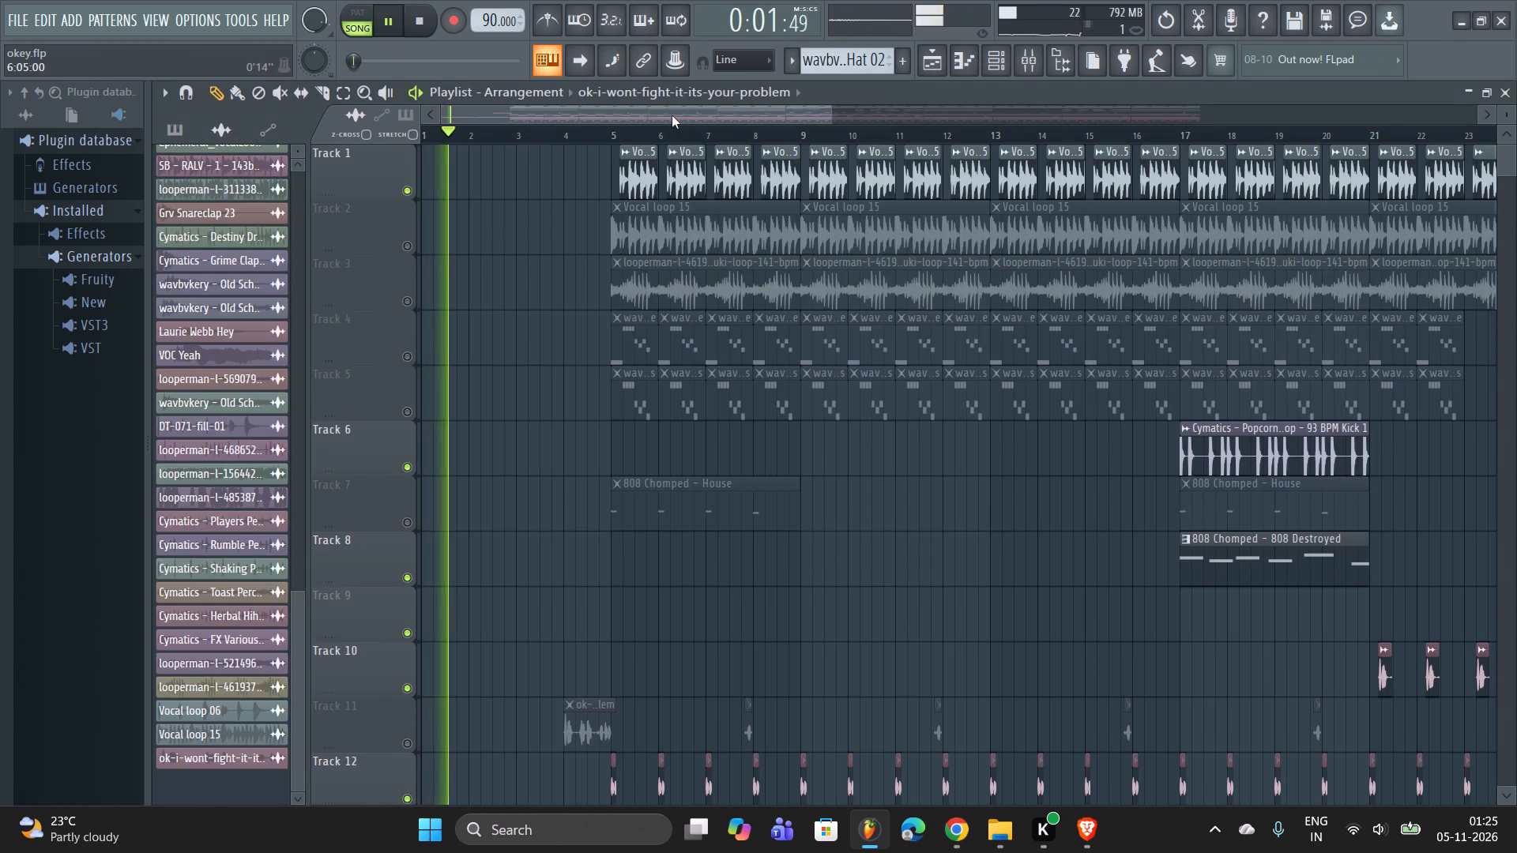
{"action": "left_click", "coordinate": [678, 119]}
{"action": "left_click", "coordinate": [675, 130]}
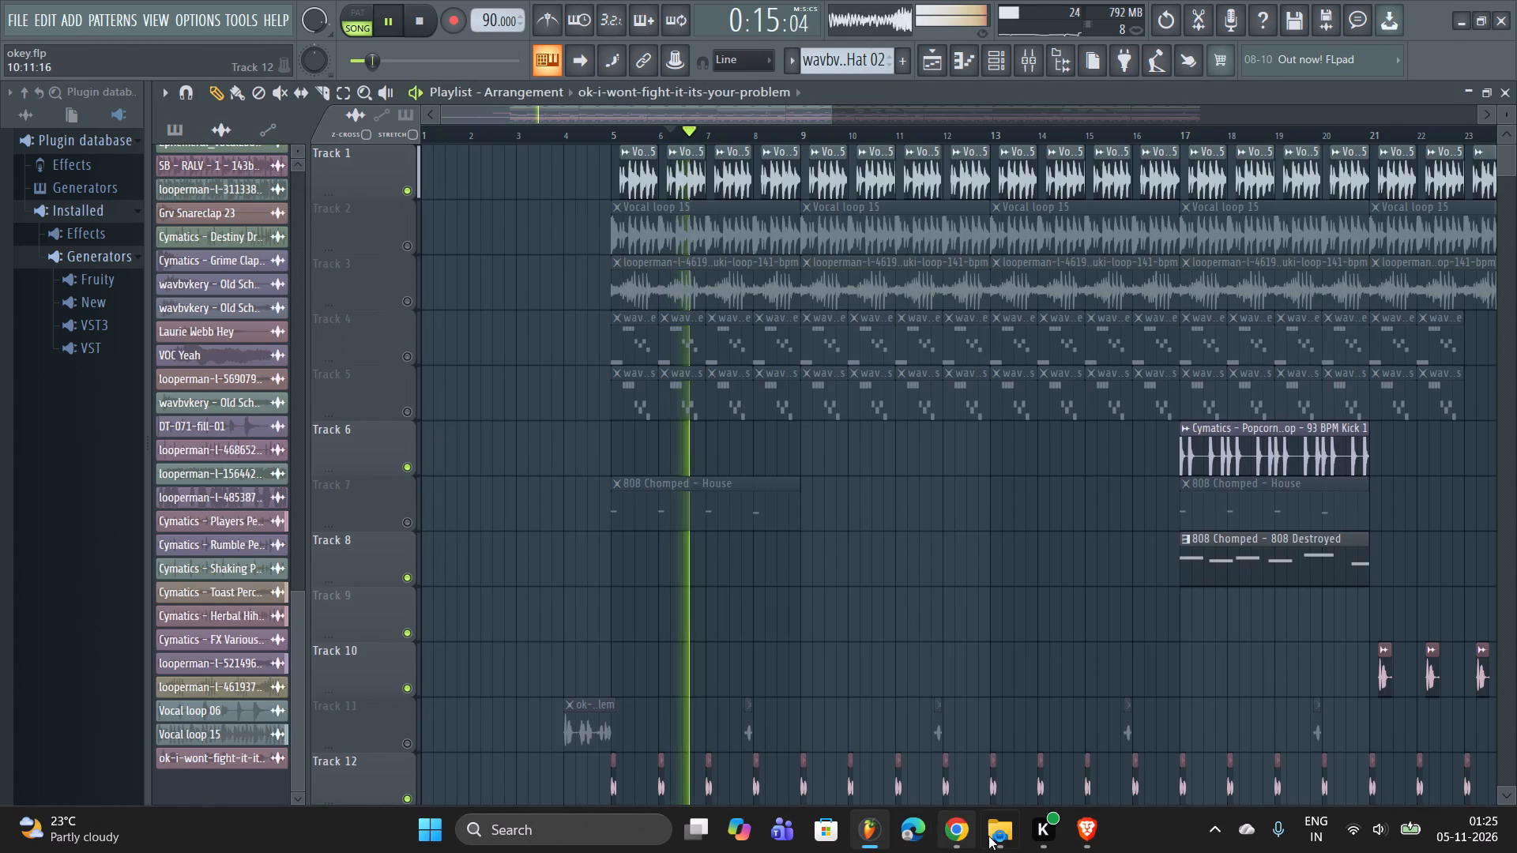
Open the project file listed directly below mentre in the Album Ep folder.
{"action": "left_click_drag", "start_coordinate": [998, 833], "coordinate": [1006, 836]}
{"action": "left_click", "coordinate": [997, 824]}
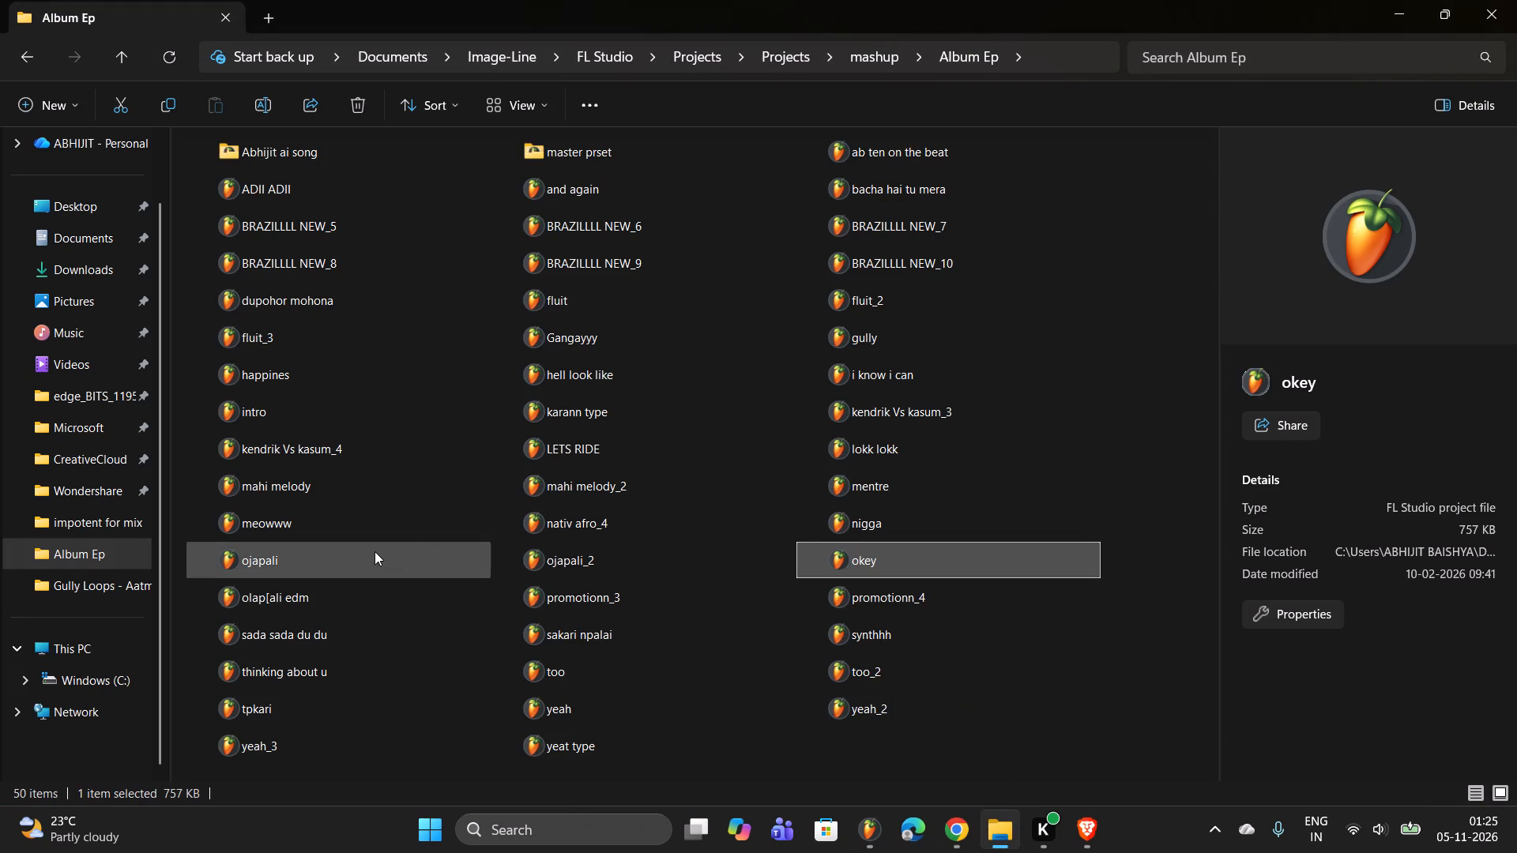
{"action": "double_click", "coordinate": [853, 527]}
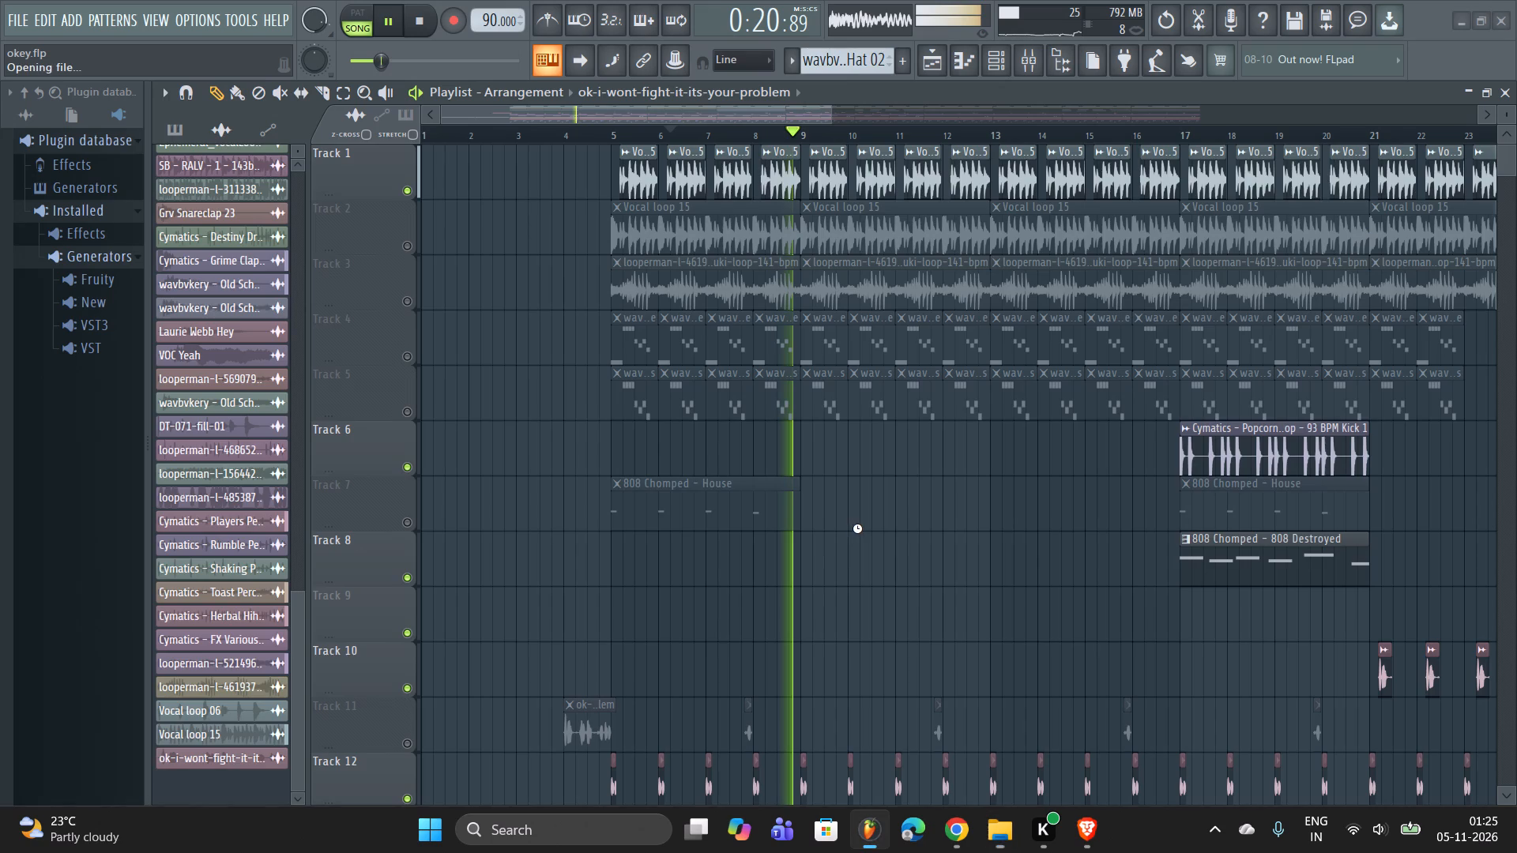
Lower the system volume slightly.
{"action": "left_click", "coordinate": [1342, 835]}
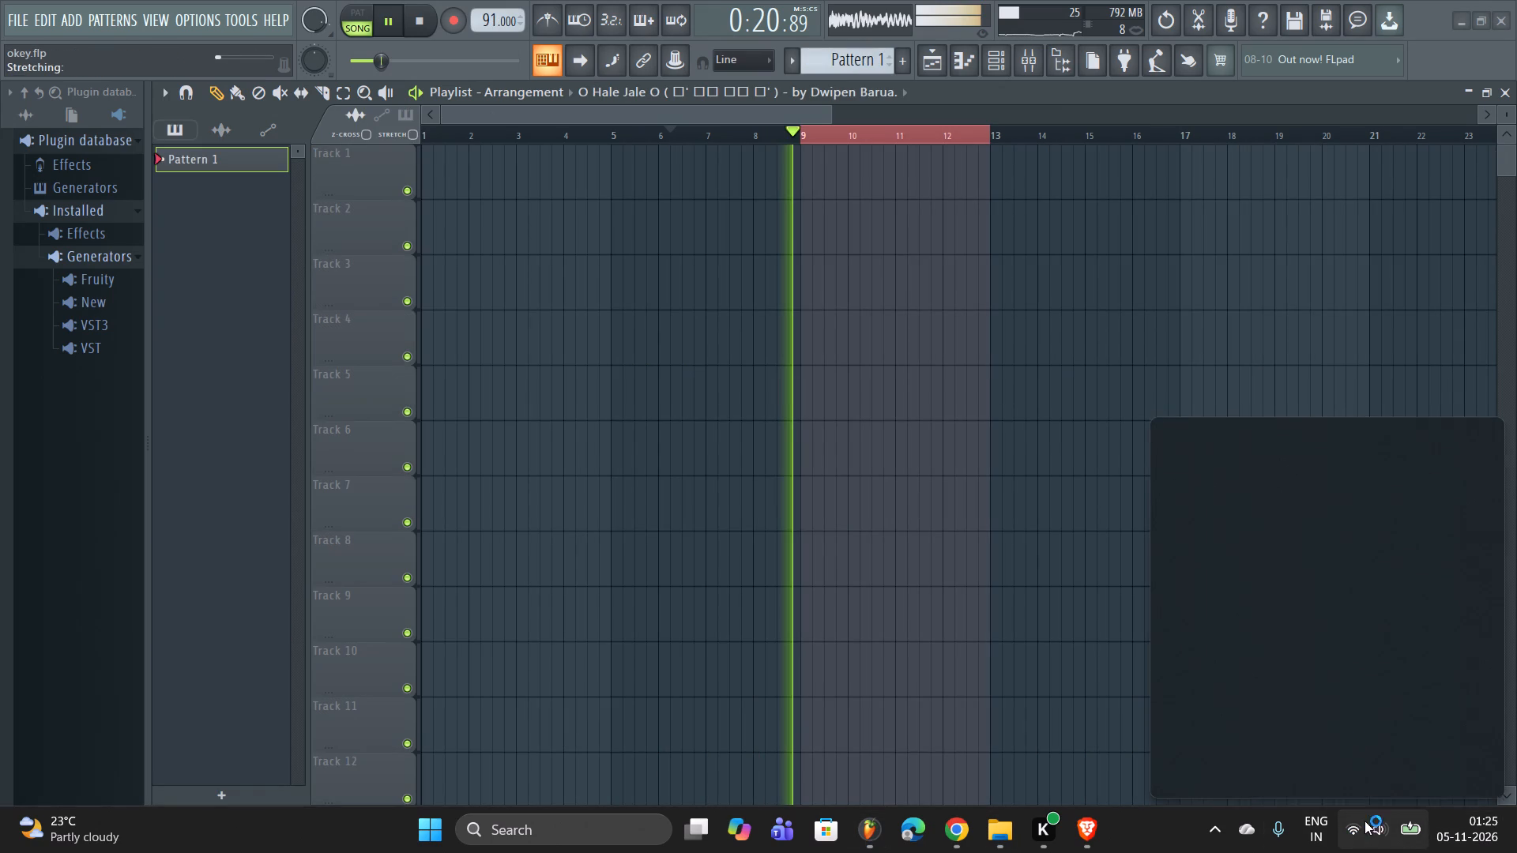
{"action": "left_click_drag", "start_coordinate": [1270, 703], "coordinate": [1259, 710]}
{"action": "left_click", "coordinate": [1259, 710]}
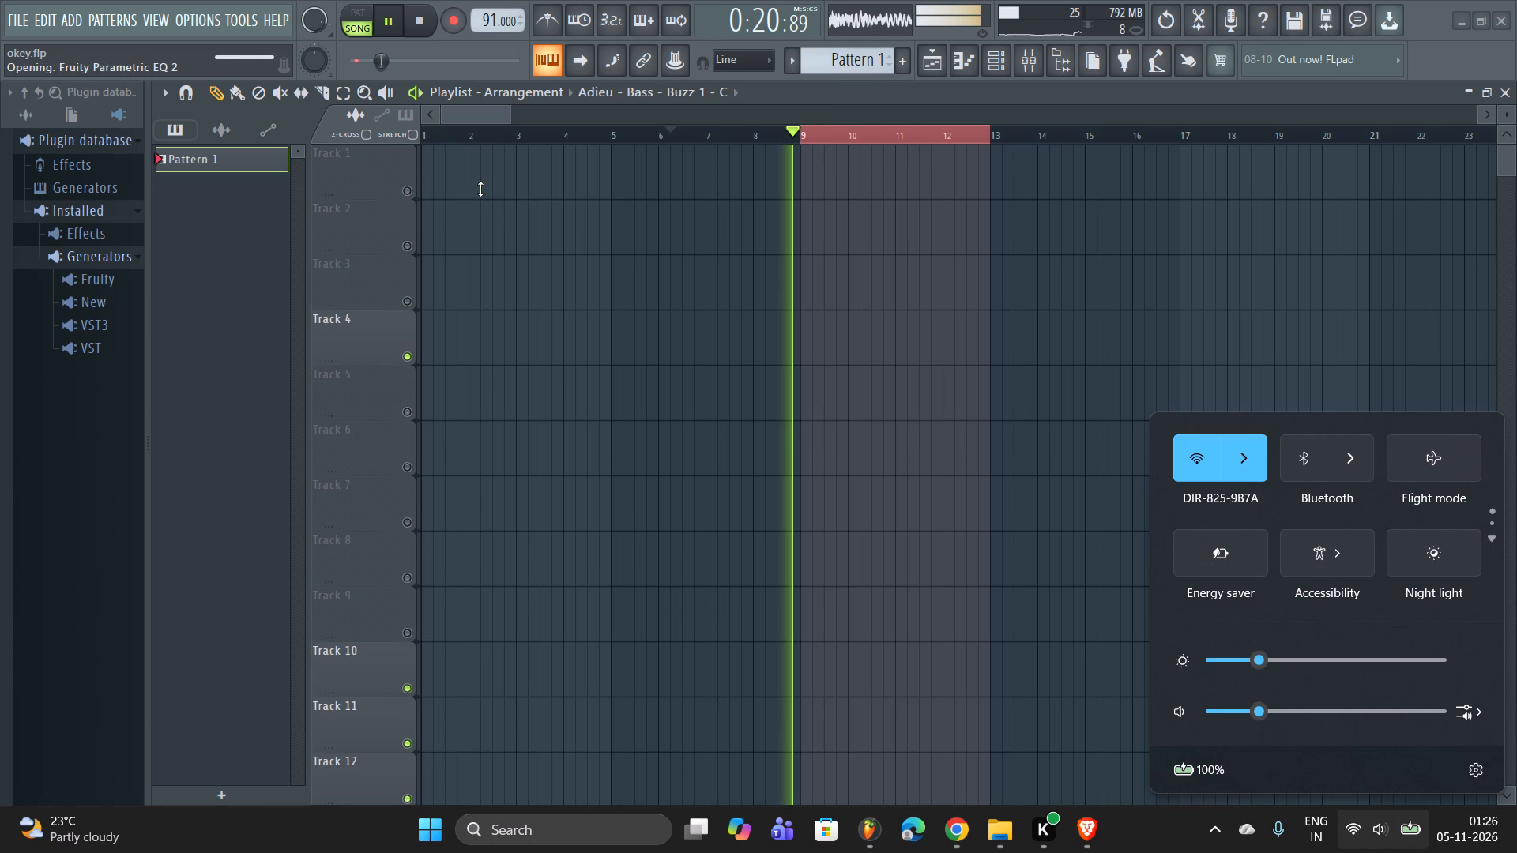
Look over the newly opened project's arrangement in the playlist.
{"action": "left_click_drag", "start_coordinate": [481, 115], "coordinate": [497, 115]}
{"action": "scroll", "coordinate": [760, 458], "scroll_direction": "down", "scroll_amount": 4}
{"action": "scroll", "coordinate": [760, 460], "scroll_direction": "up", "scroll_amount": 6}
{"action": "scroll", "coordinate": [778, 592], "scroll_direction": "down", "scroll_amount": 3}
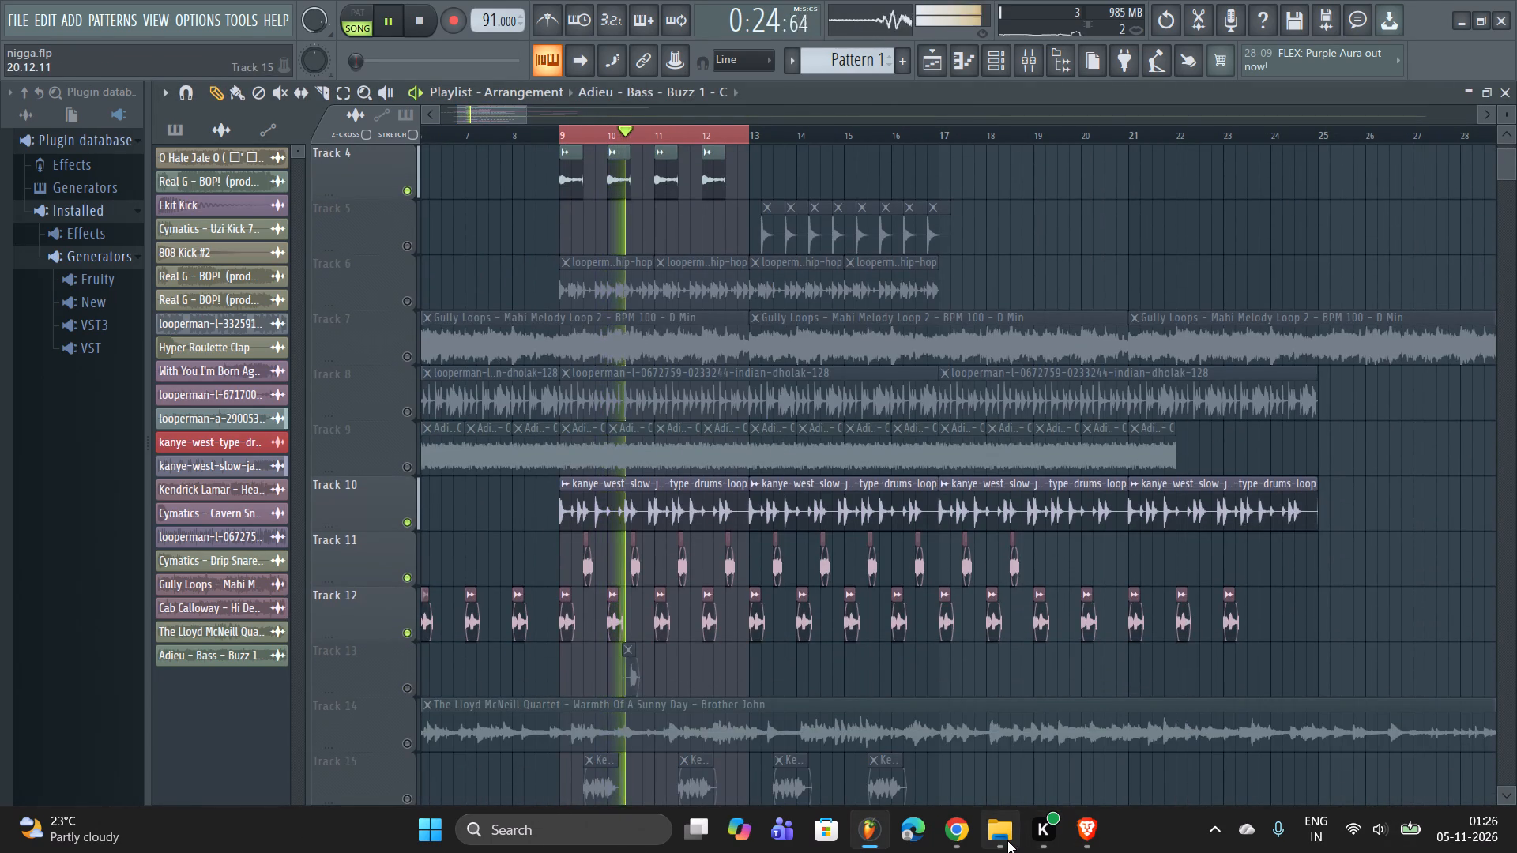
Open another FL Studio project file from the project folder in File Explorer.
{"action": "left_click", "coordinate": [1002, 839]}
{"action": "double_click", "coordinate": [683, 532]}
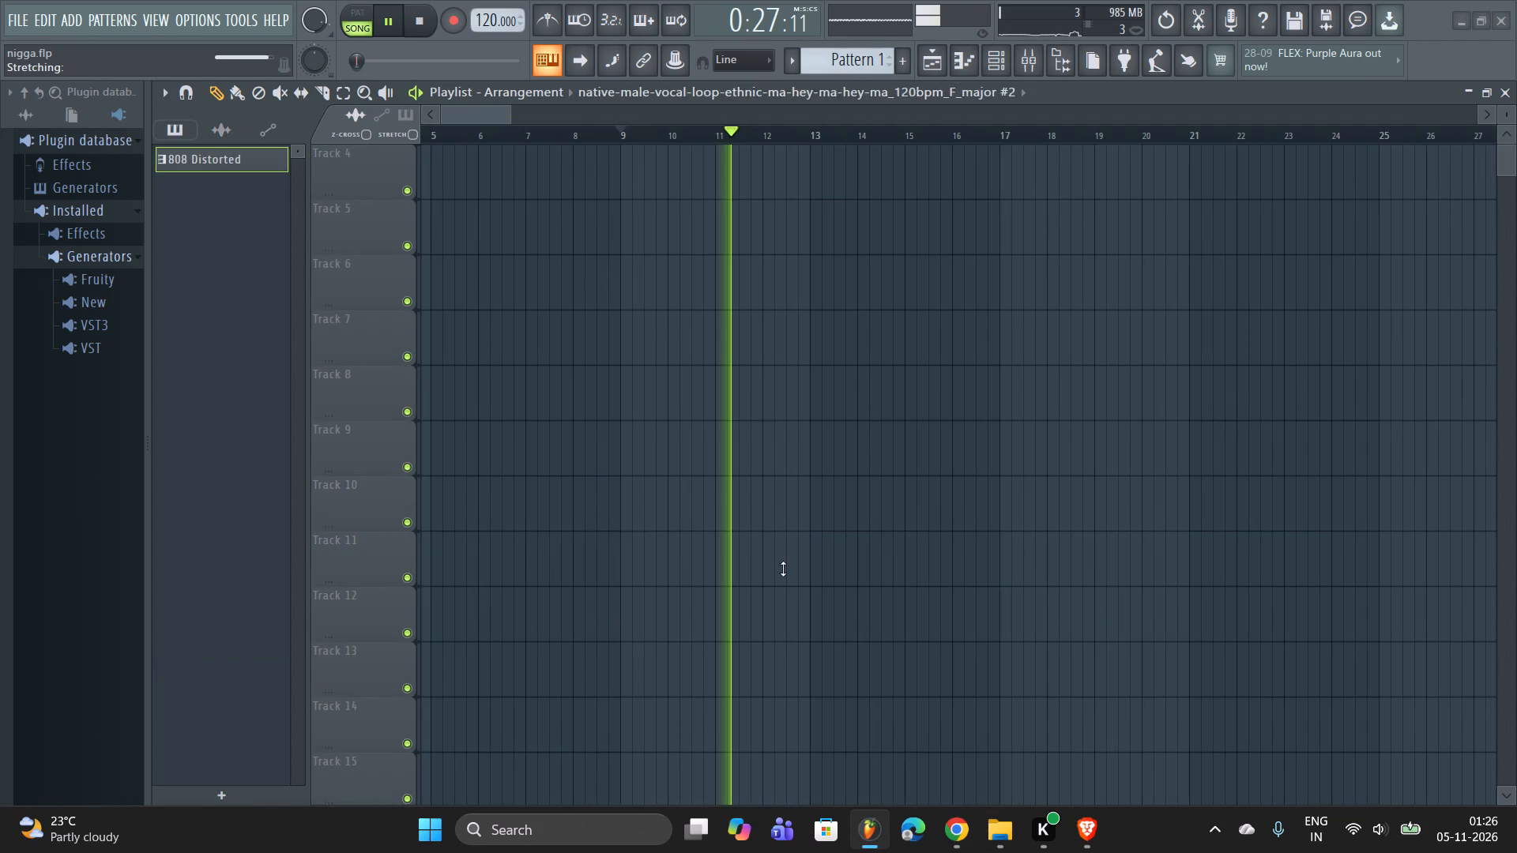
Switch to the Brave browser and close the HappyScribe video-to-audio converter page.
{"action": "left_click", "coordinate": [1089, 832]}
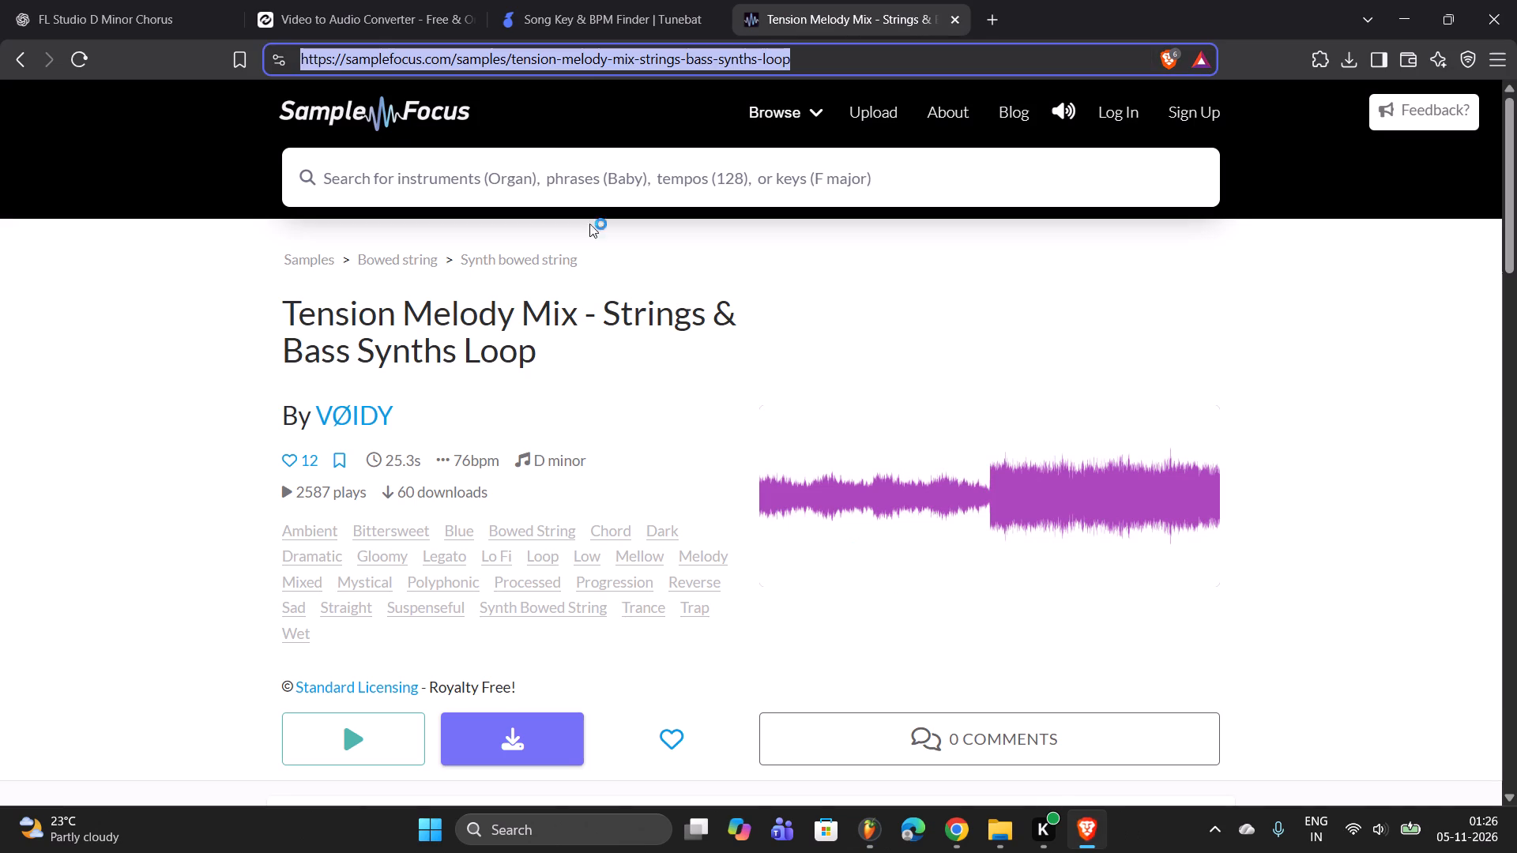
{"action": "scroll", "coordinate": [540, 141], "scroll_direction": "up", "scroll_amount": 1}
{"action": "left_click", "coordinate": [857, 0]}
{"action": "left_click_drag", "start_coordinate": [397, 0], "coordinate": [385, 4]}
{"action": "left_click", "coordinate": [472, 3]}
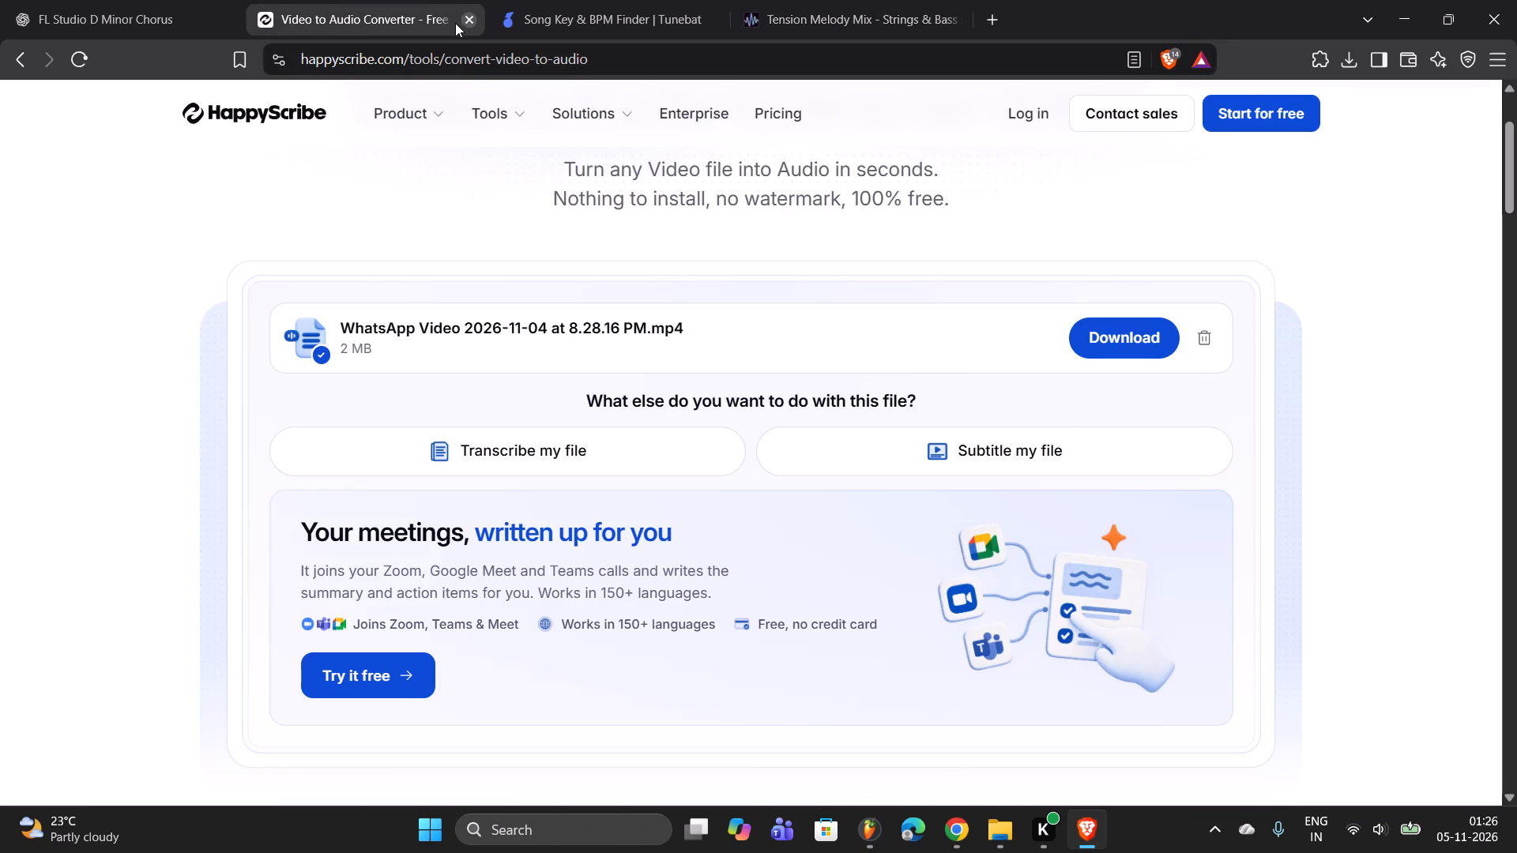
{"action": "double_click", "coordinate": [455, 21]}
{"action": "left_click", "coordinate": [463, 24]}
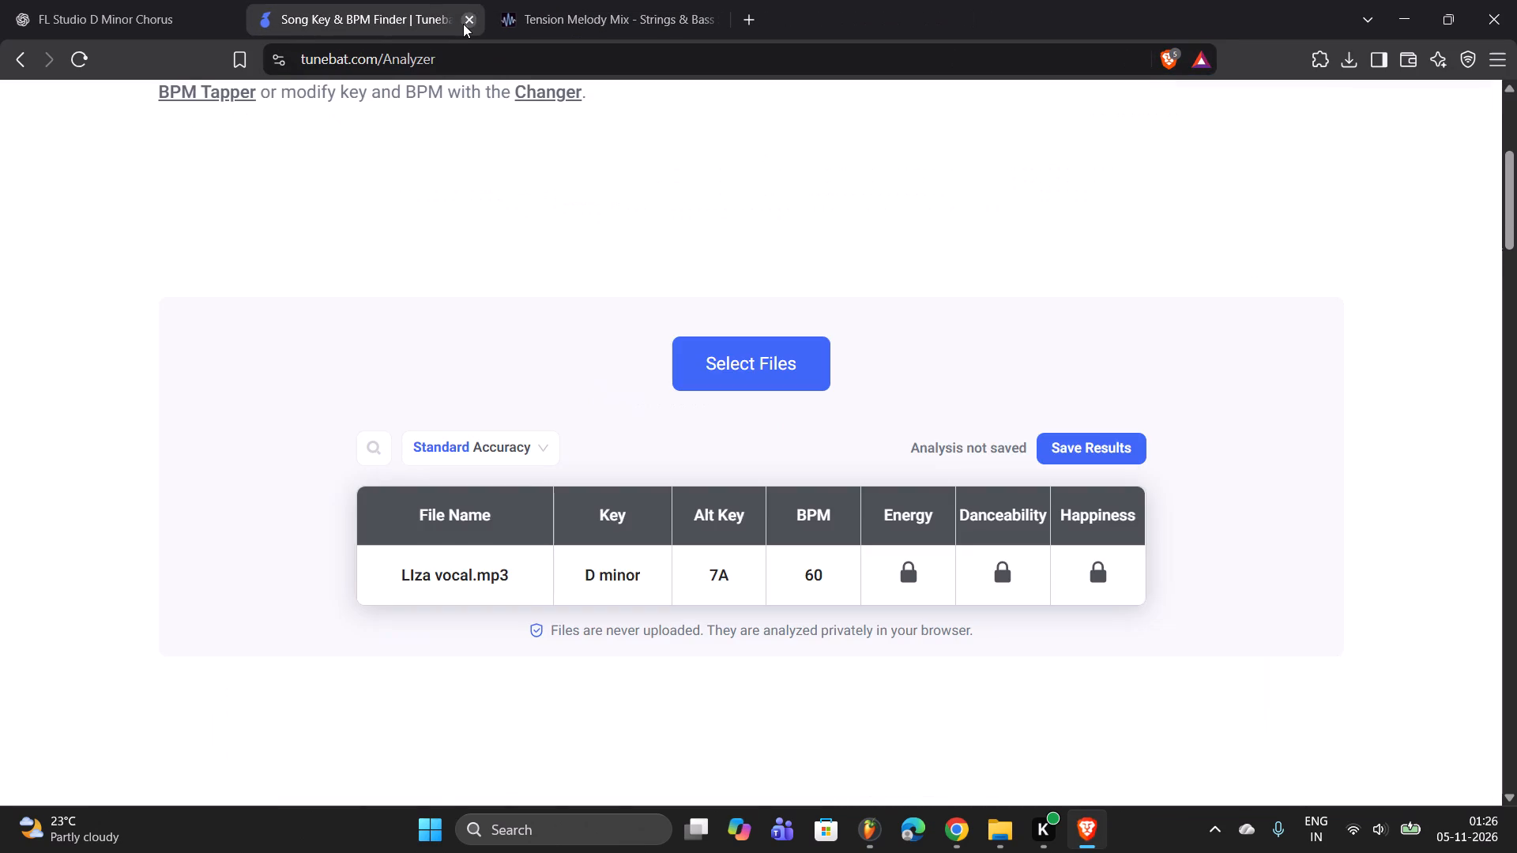
Look through the FL Studio D Minor Chorus chat in ChatGPT, then return to the Tension Melody Mix sample page.
{"action": "double_click", "coordinate": [219, 2]}
{"action": "scroll", "coordinate": [608, 350], "scroll_direction": "up", "scroll_amount": 4}
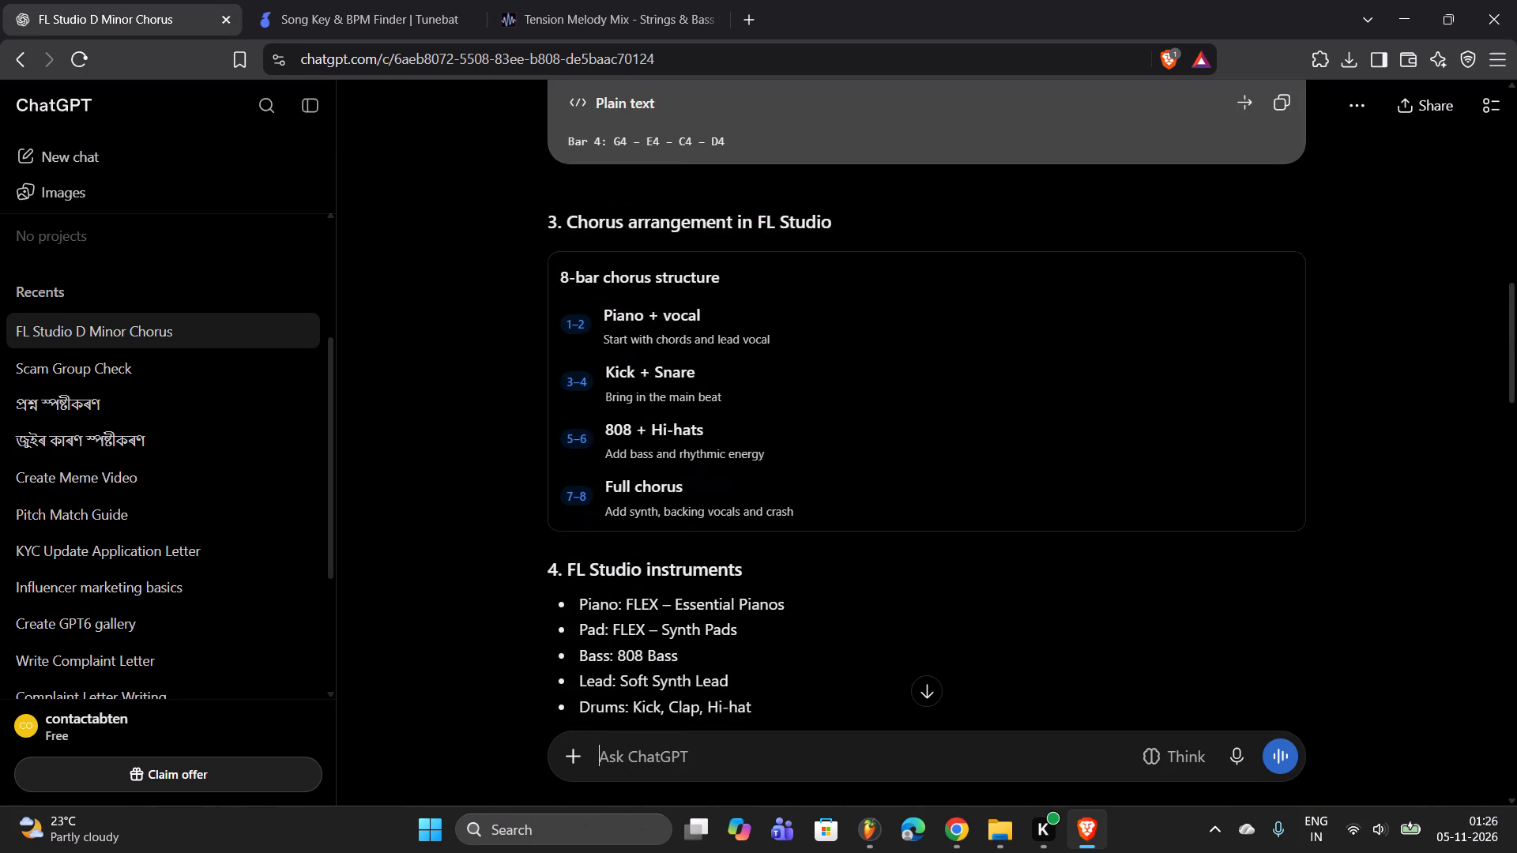
{"action": "scroll", "coordinate": [608, 351], "scroll_direction": "up", "scroll_amount": 2}
{"action": "left_click", "coordinate": [510, 0]}
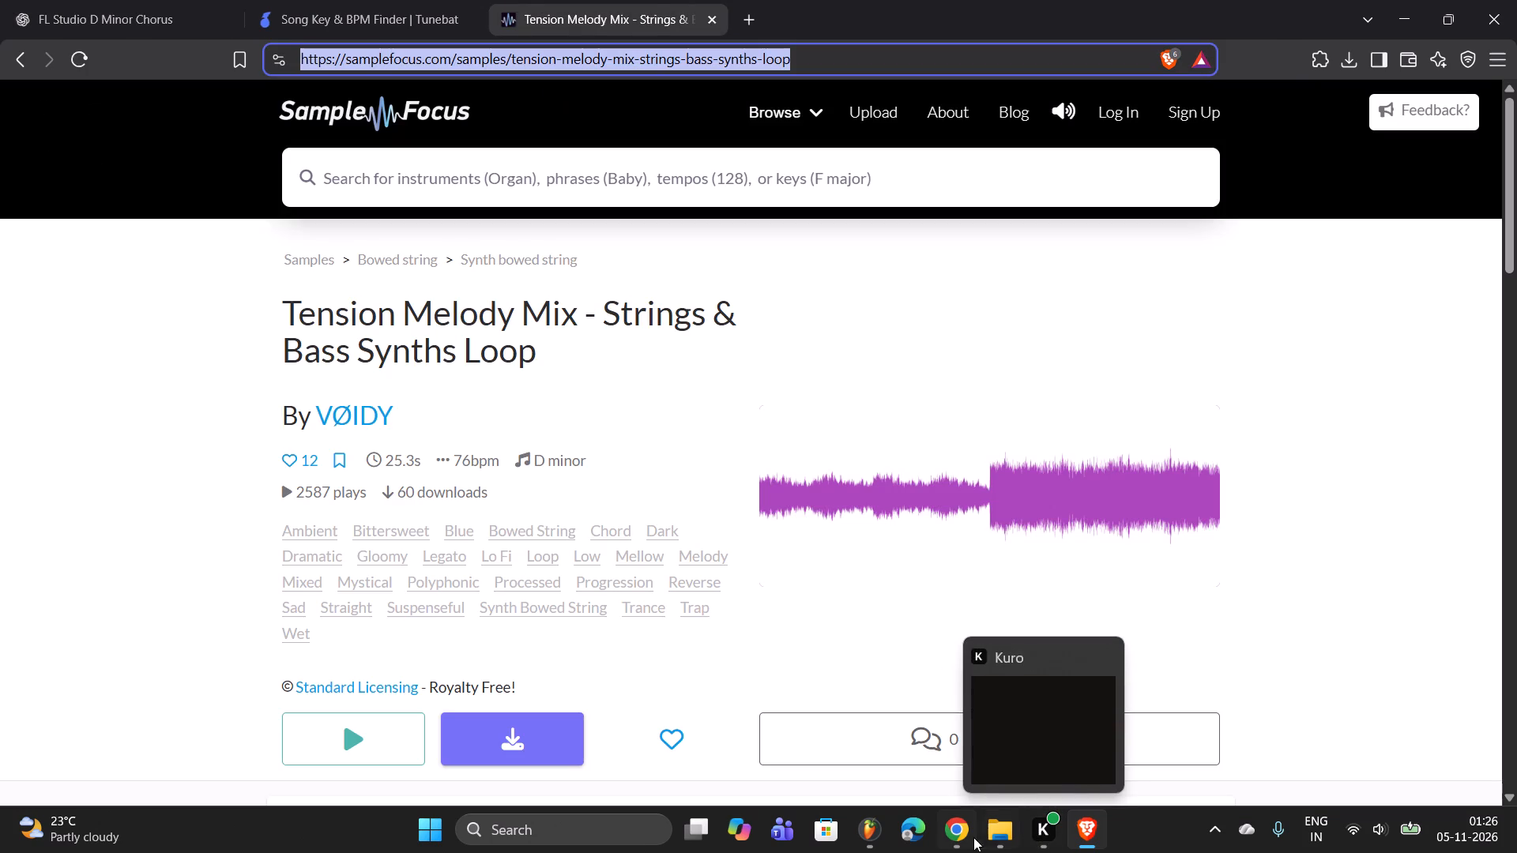
Switch back to FL Studio, minimizing the Chrome window that covers it.
{"action": "left_click", "coordinate": [867, 827]}
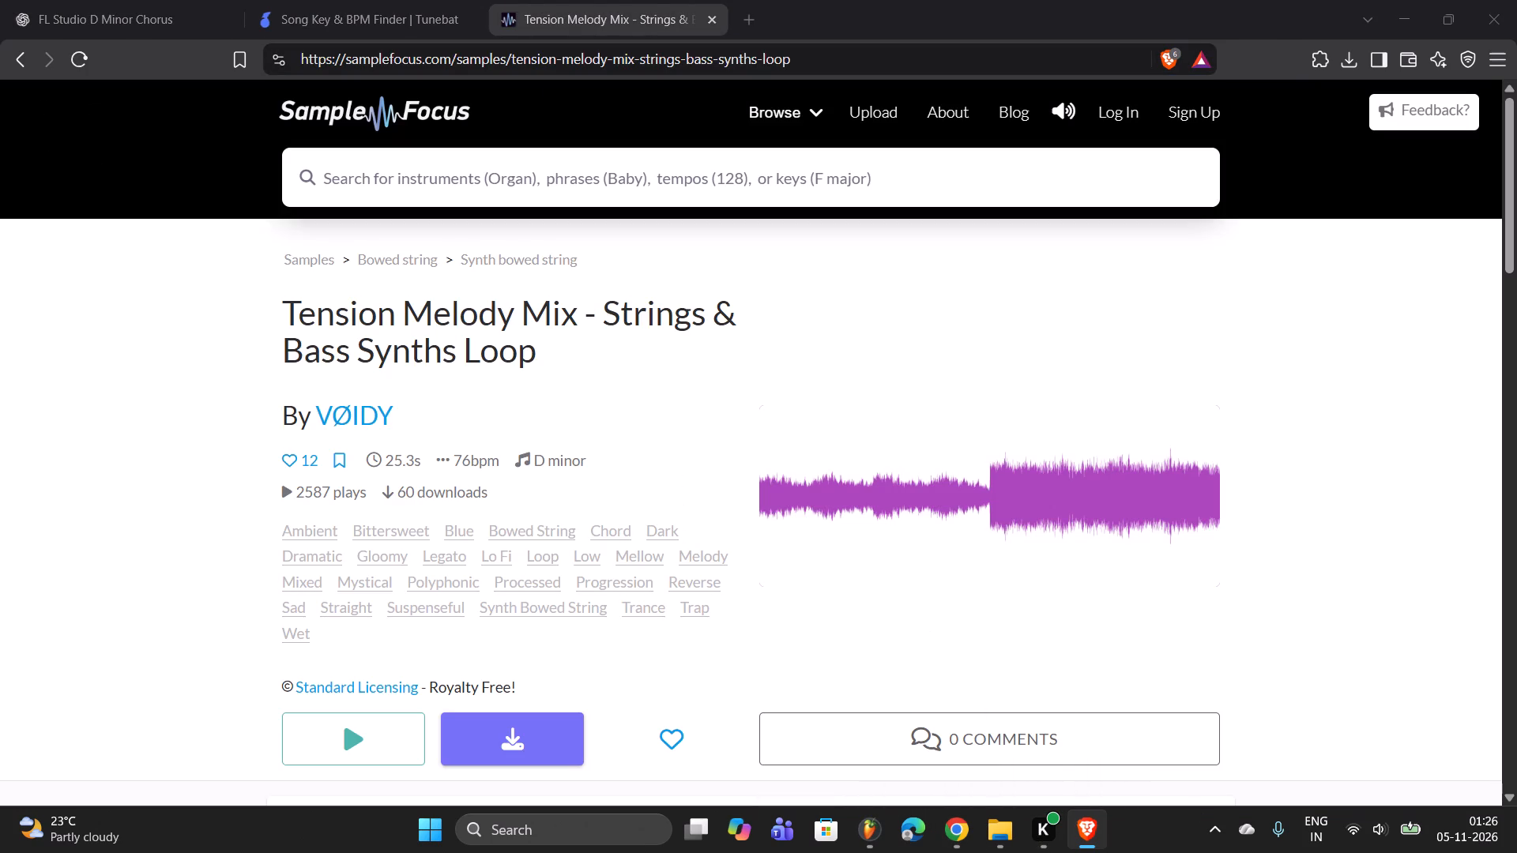
{"action": "left_click", "coordinate": [892, 722]}
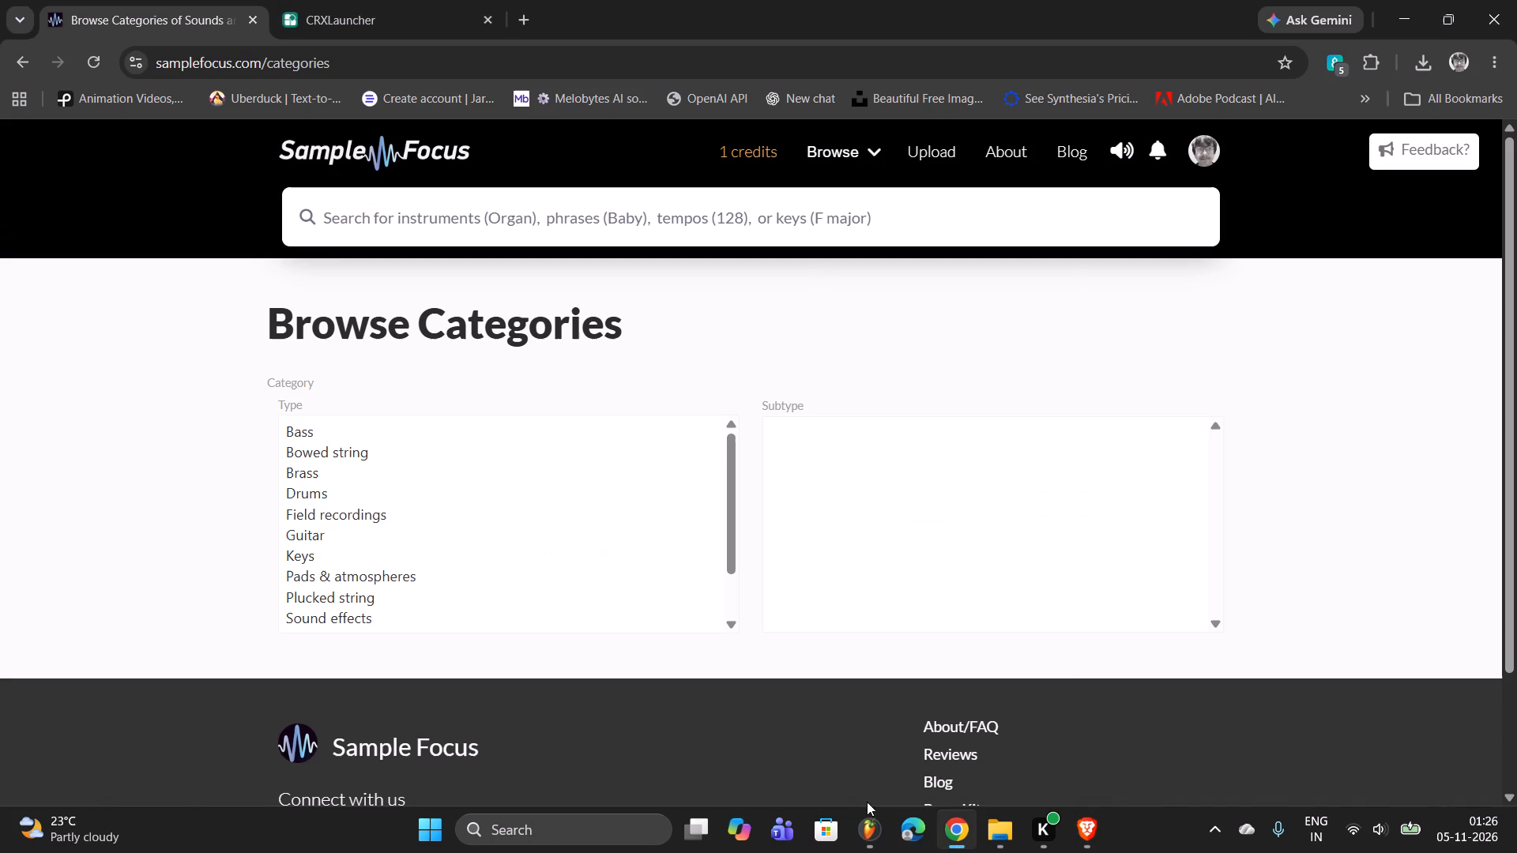
{"action": "left_click", "coordinate": [865, 818]}
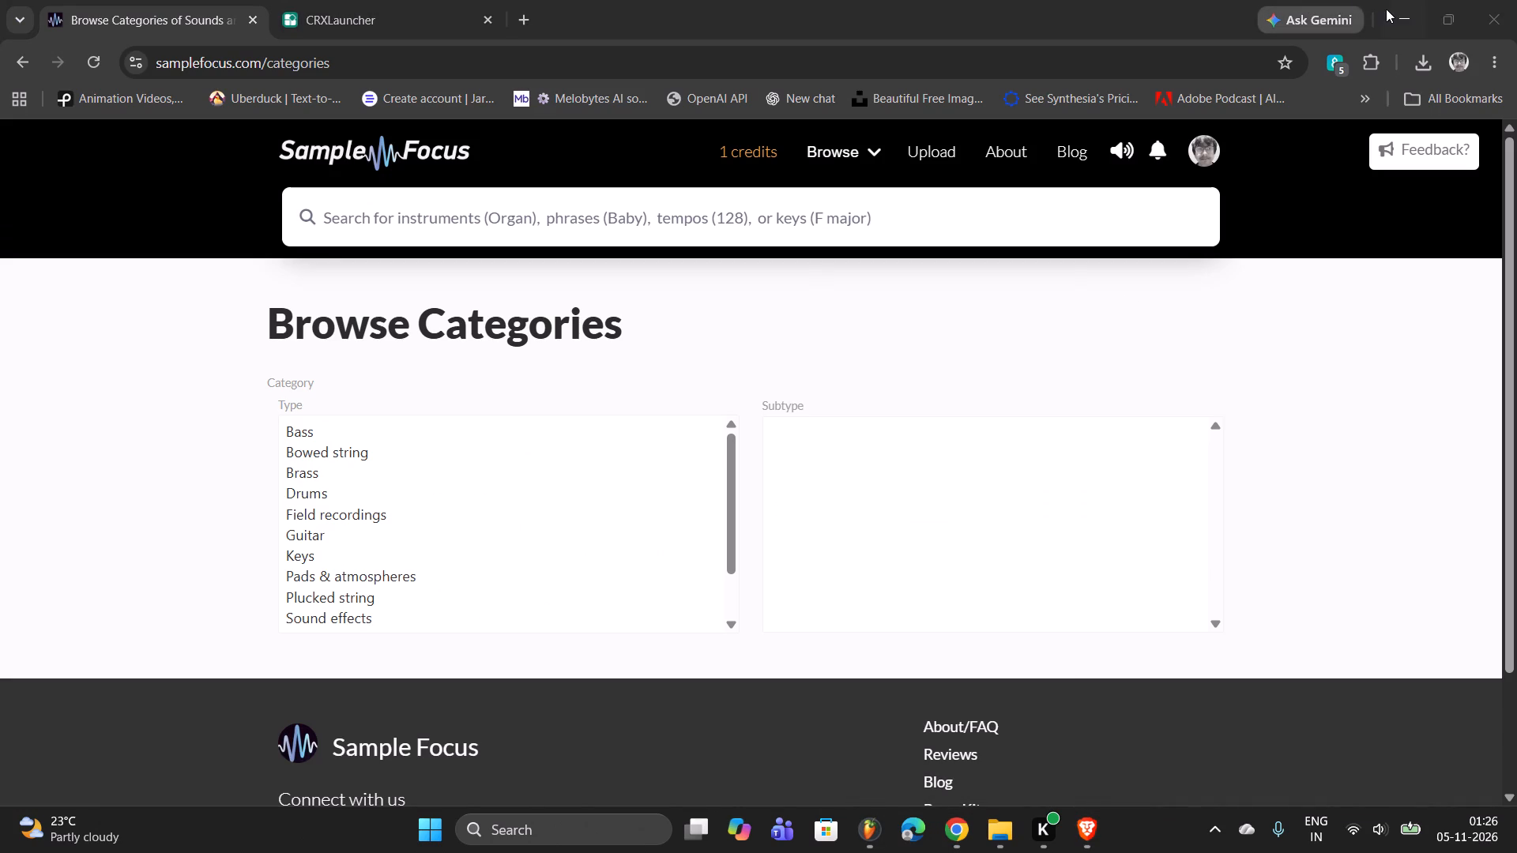
{"action": "left_click", "coordinate": [1390, 9]}
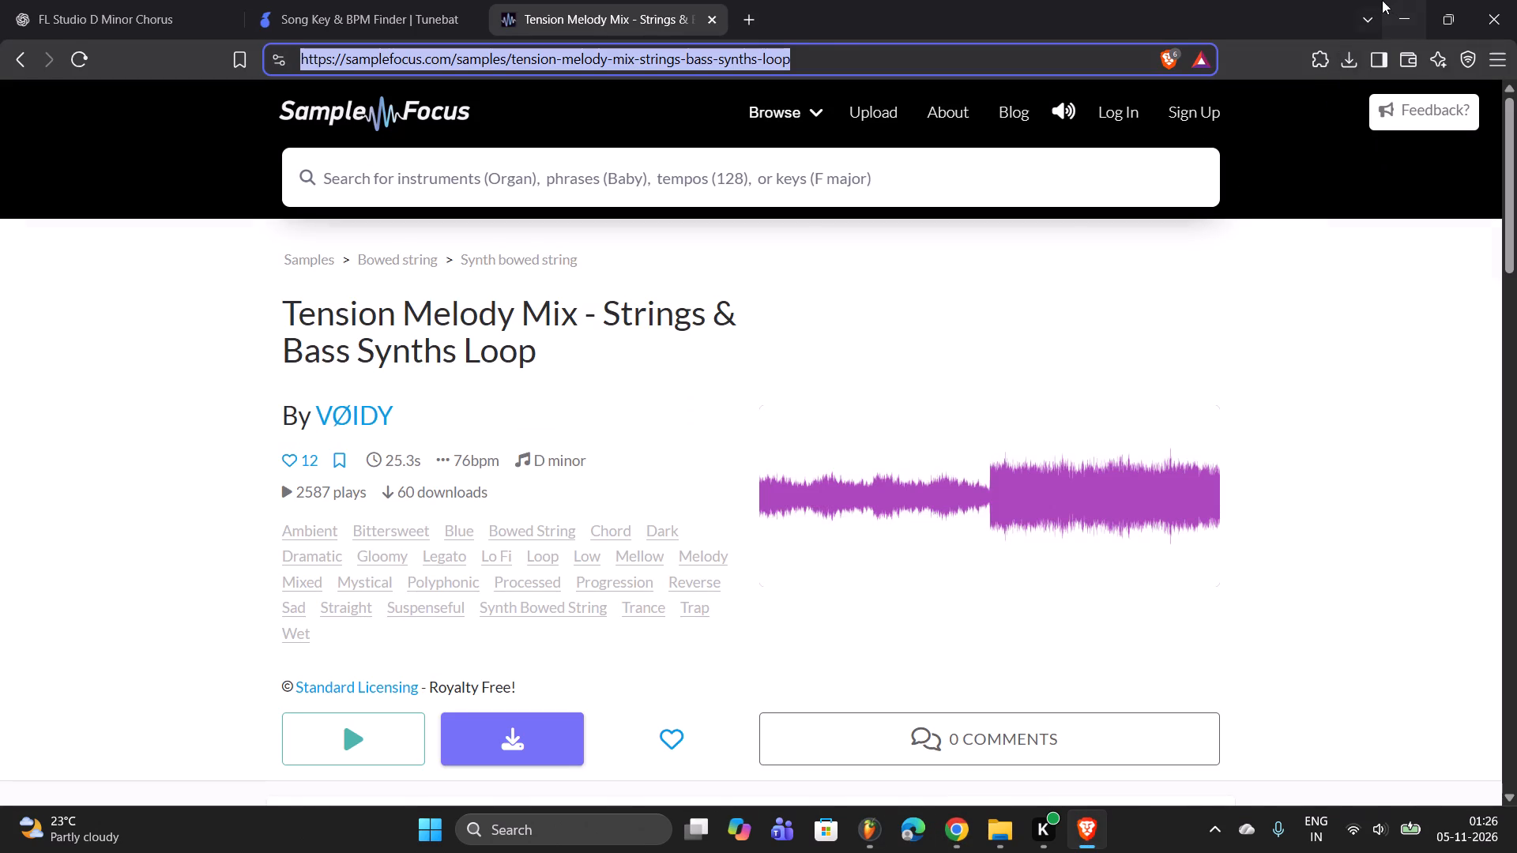
Put the browser away and audition the nativ afro_4 project from about bar 10, looking through its tracks.
{"action": "left_click", "coordinate": [1394, 0]}
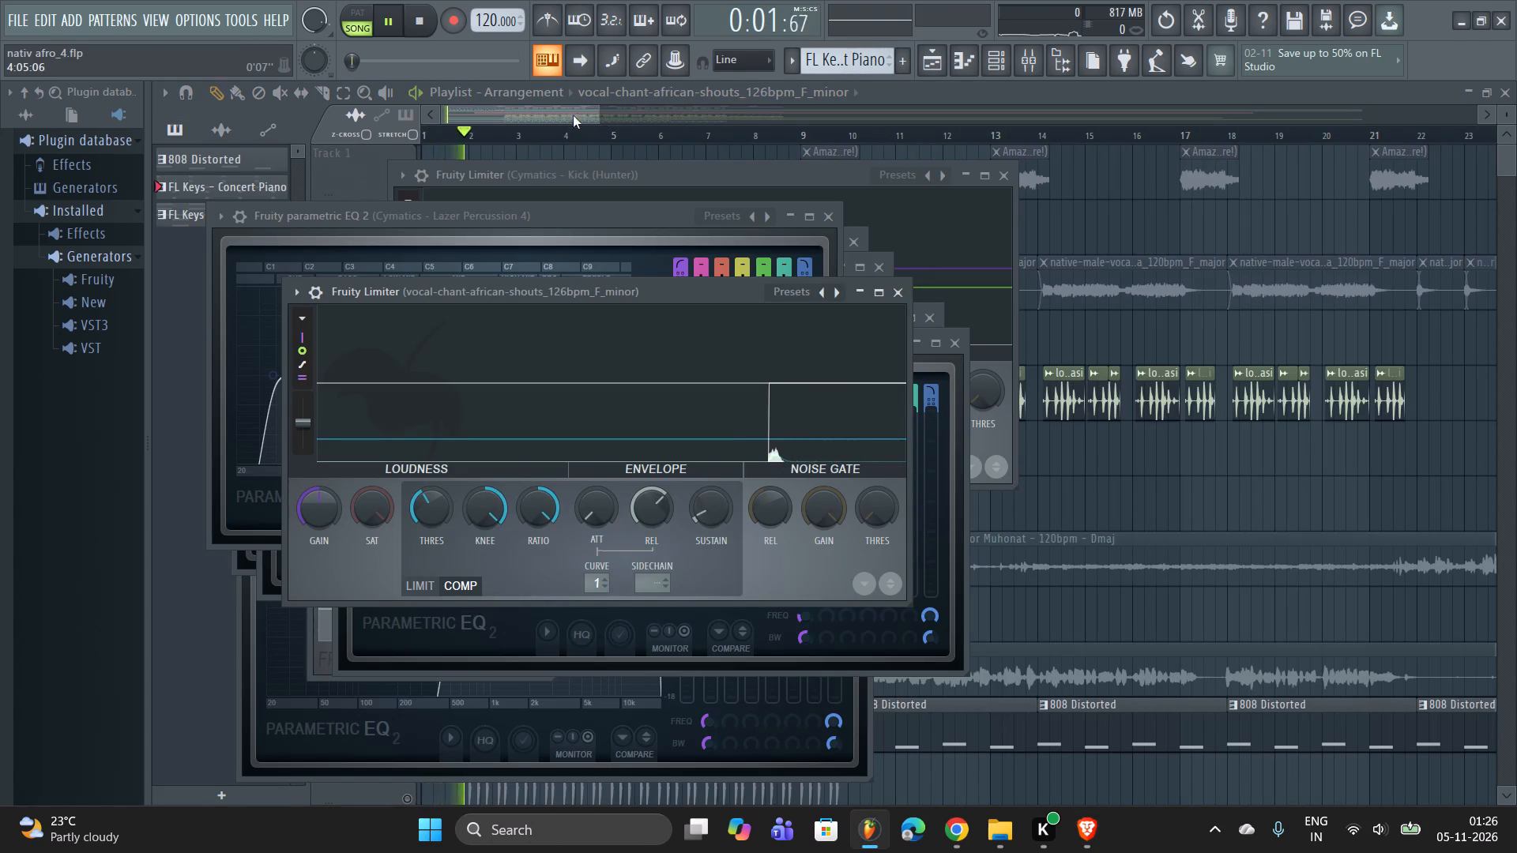
{"action": "left_click", "coordinate": [593, 111]}
{"action": "left_click", "coordinate": [821, 126]}
{"action": "scroll", "coordinate": [959, 272], "scroll_direction": "down", "scroll_amount": 2}
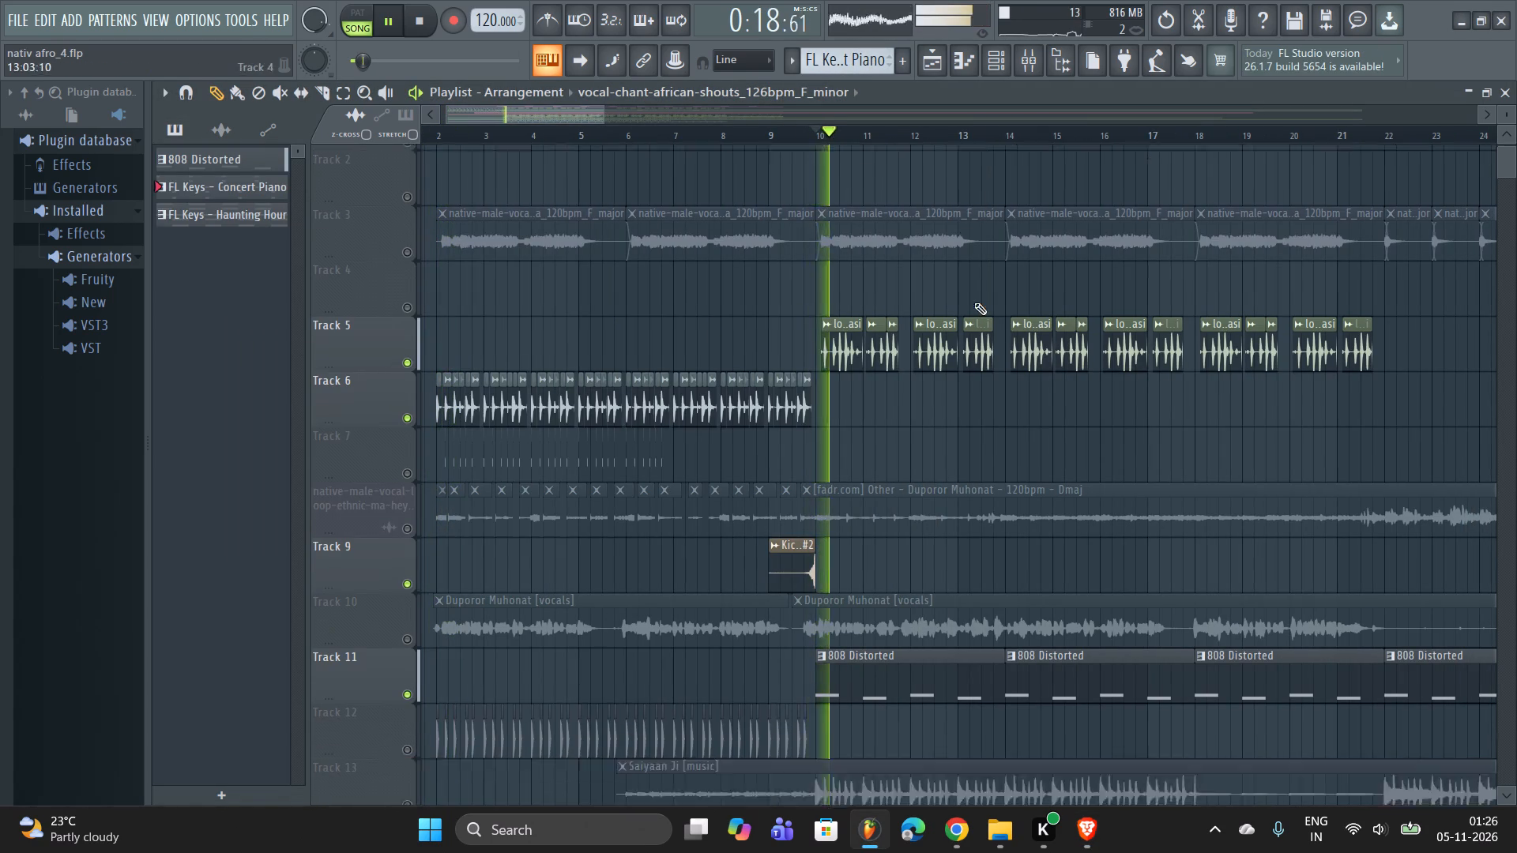
{"action": "scroll", "coordinate": [974, 302], "scroll_direction": "down", "scroll_amount": 1}
{"action": "scroll", "coordinate": [1075, 525], "scroll_direction": "down", "scroll_amount": 1}
{"action": "scroll", "coordinate": [1075, 525], "scroll_direction": "up", "scroll_amount": 1}
{"action": "scroll", "coordinate": [1075, 525], "scroll_direction": "down", "scroll_amount": 2}
Open the mahi melody project from the Album Ep folder and return to FL Studio.
{"action": "left_click", "coordinate": [992, 817]}
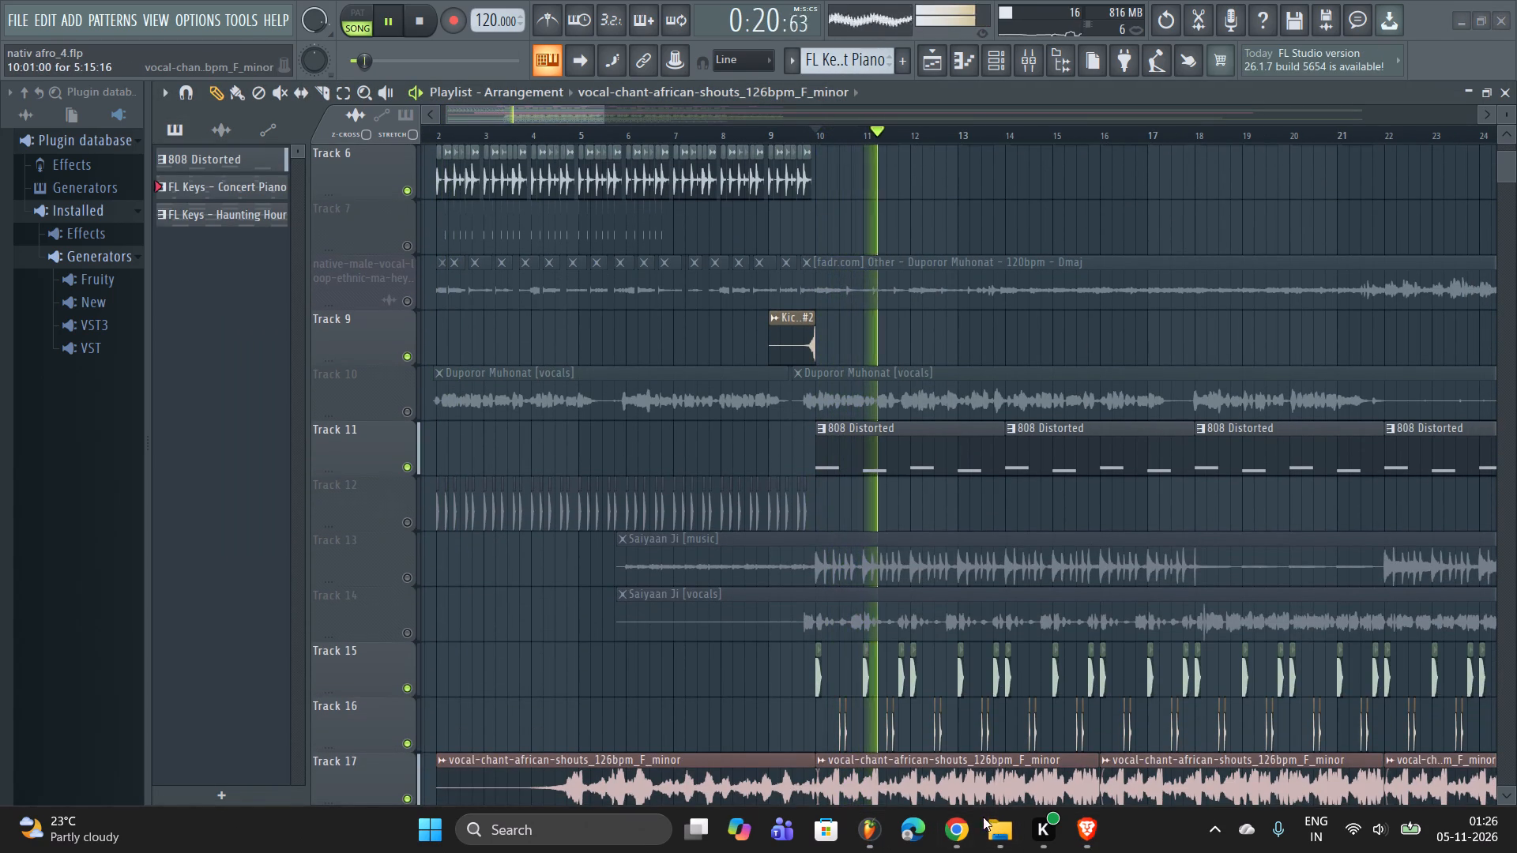
{"action": "left_click", "coordinate": [1006, 852]}
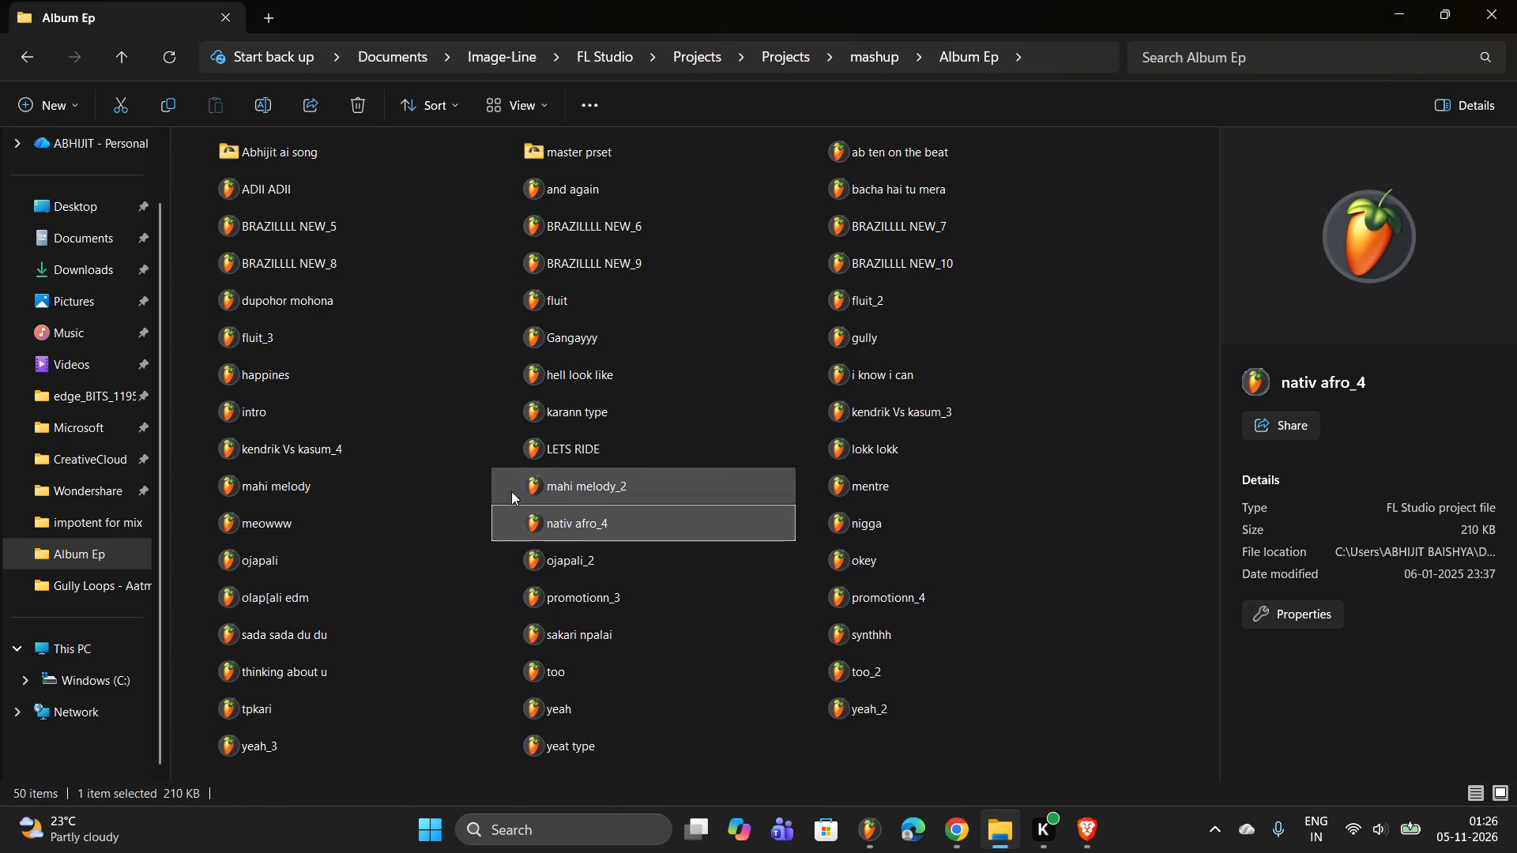
{"action": "triple_click", "coordinate": [417, 487]}
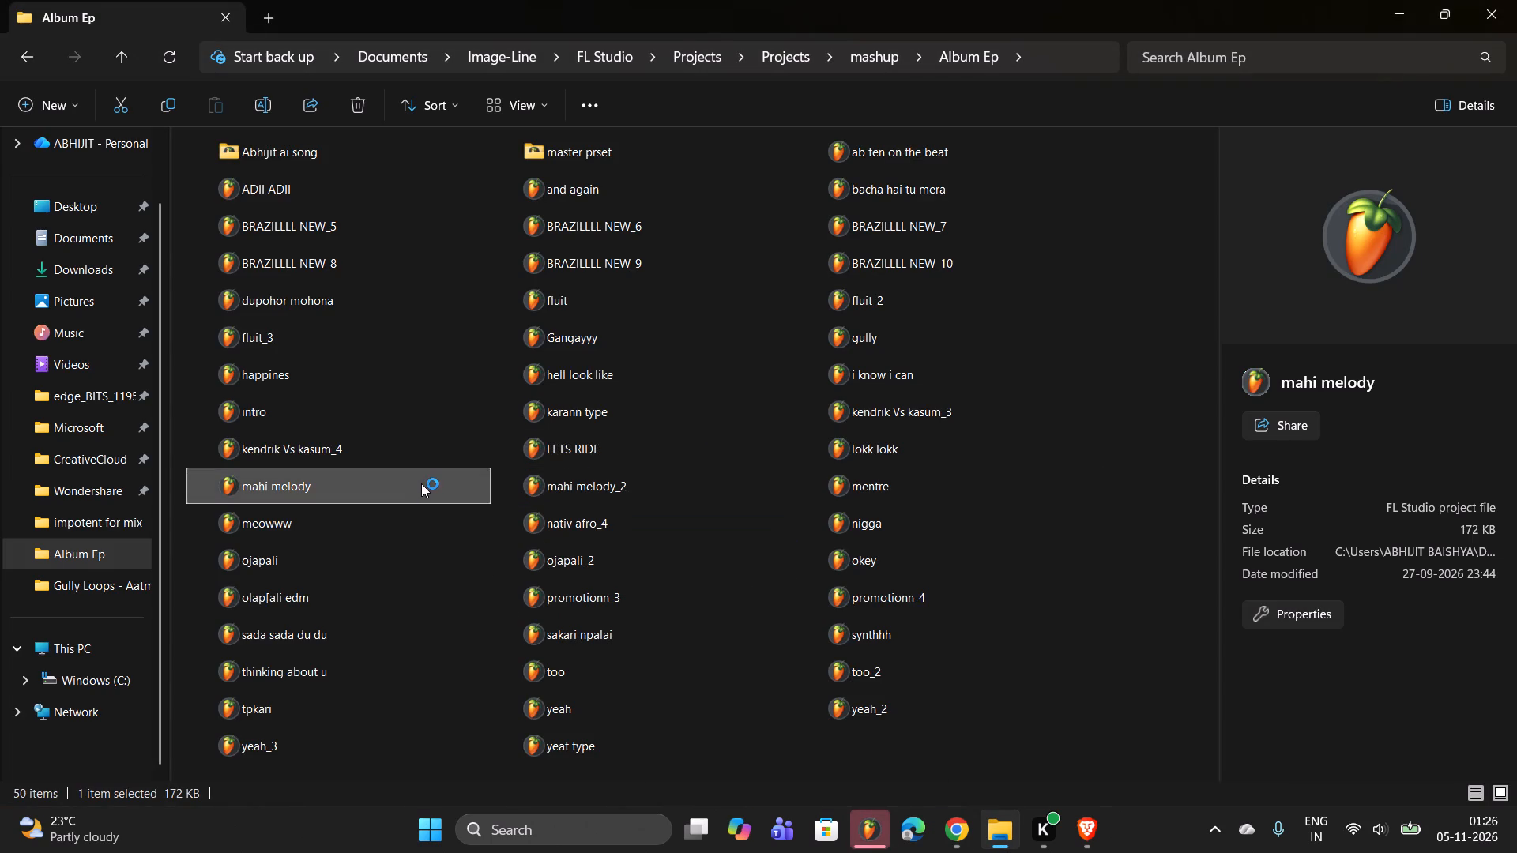
{"action": "left_click", "coordinate": [865, 825]}
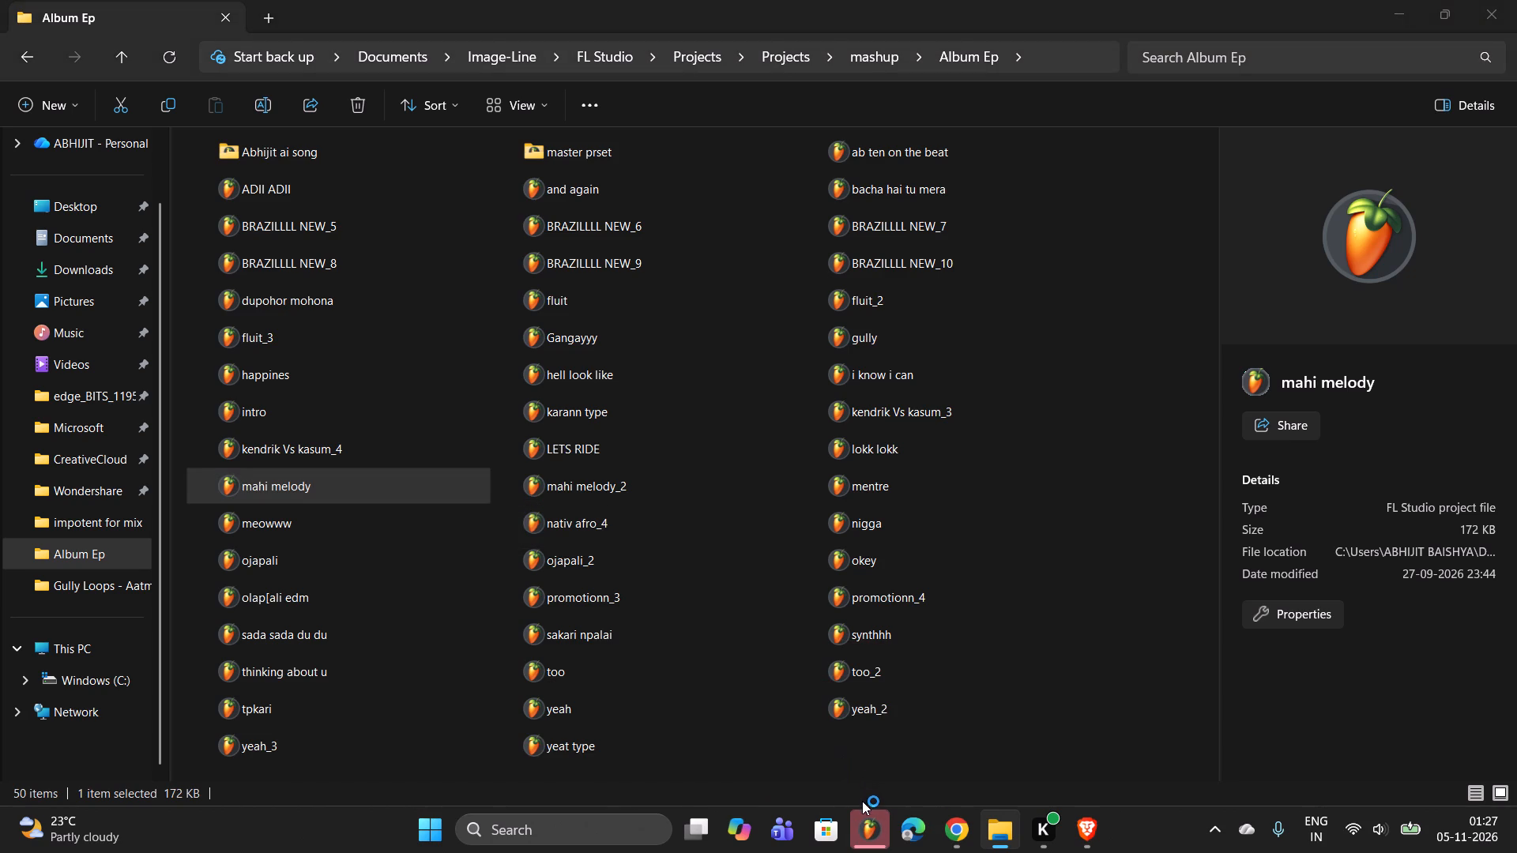
{"action": "left_click", "coordinate": [862, 801]}
{"action": "left_click", "coordinate": [875, 812]}
{"action": "left_click", "coordinate": [1411, 4]}
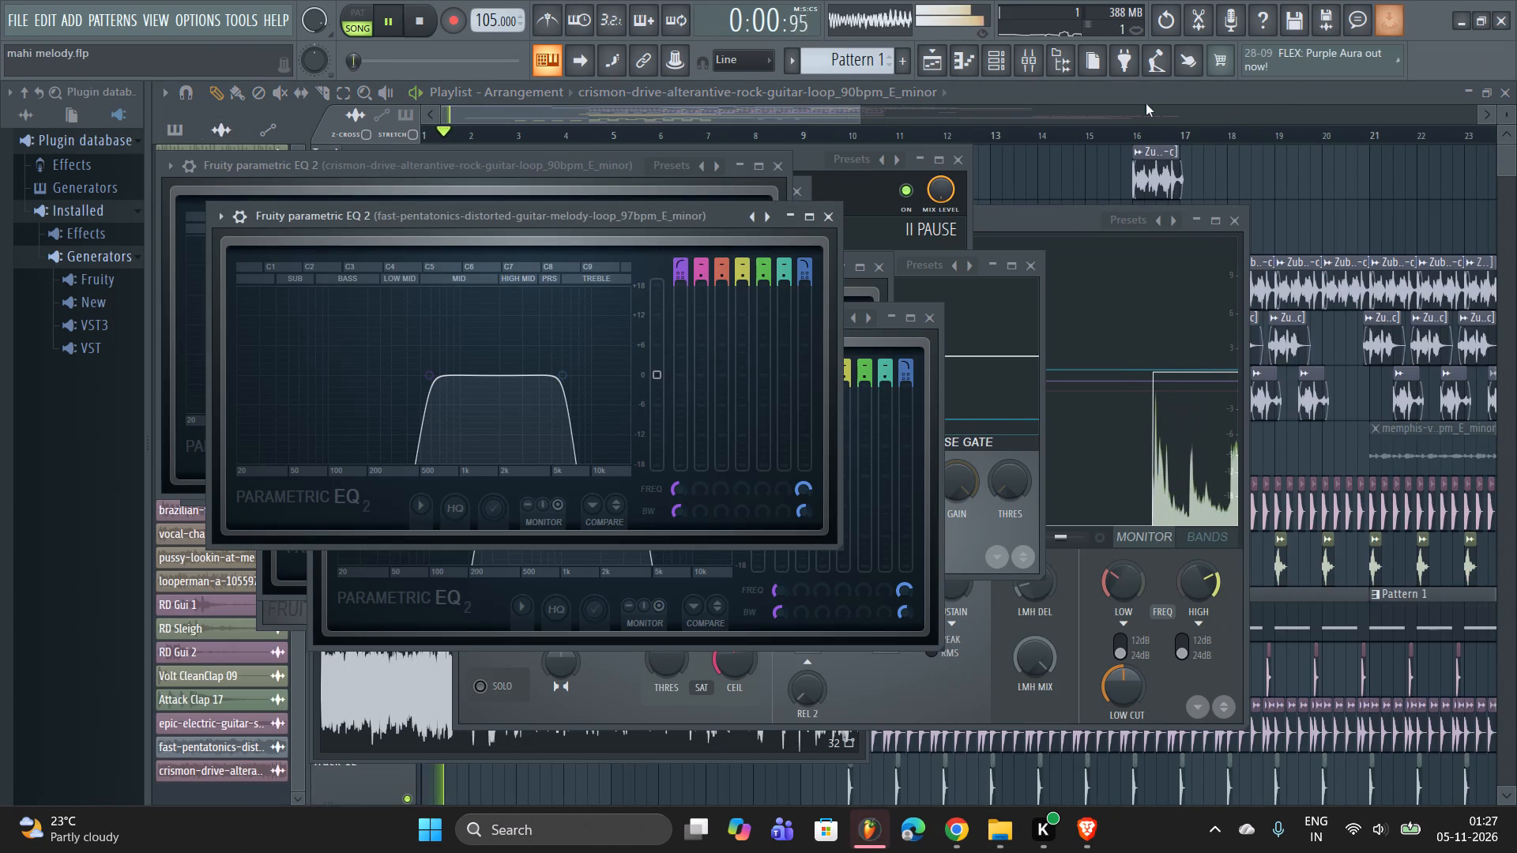
Audition the mahi melody arrangement from about bar 6 and again from about bar 21, looking through its tracks.
{"action": "left_click_drag", "start_coordinate": [670, 122], "coordinate": [681, 122]}
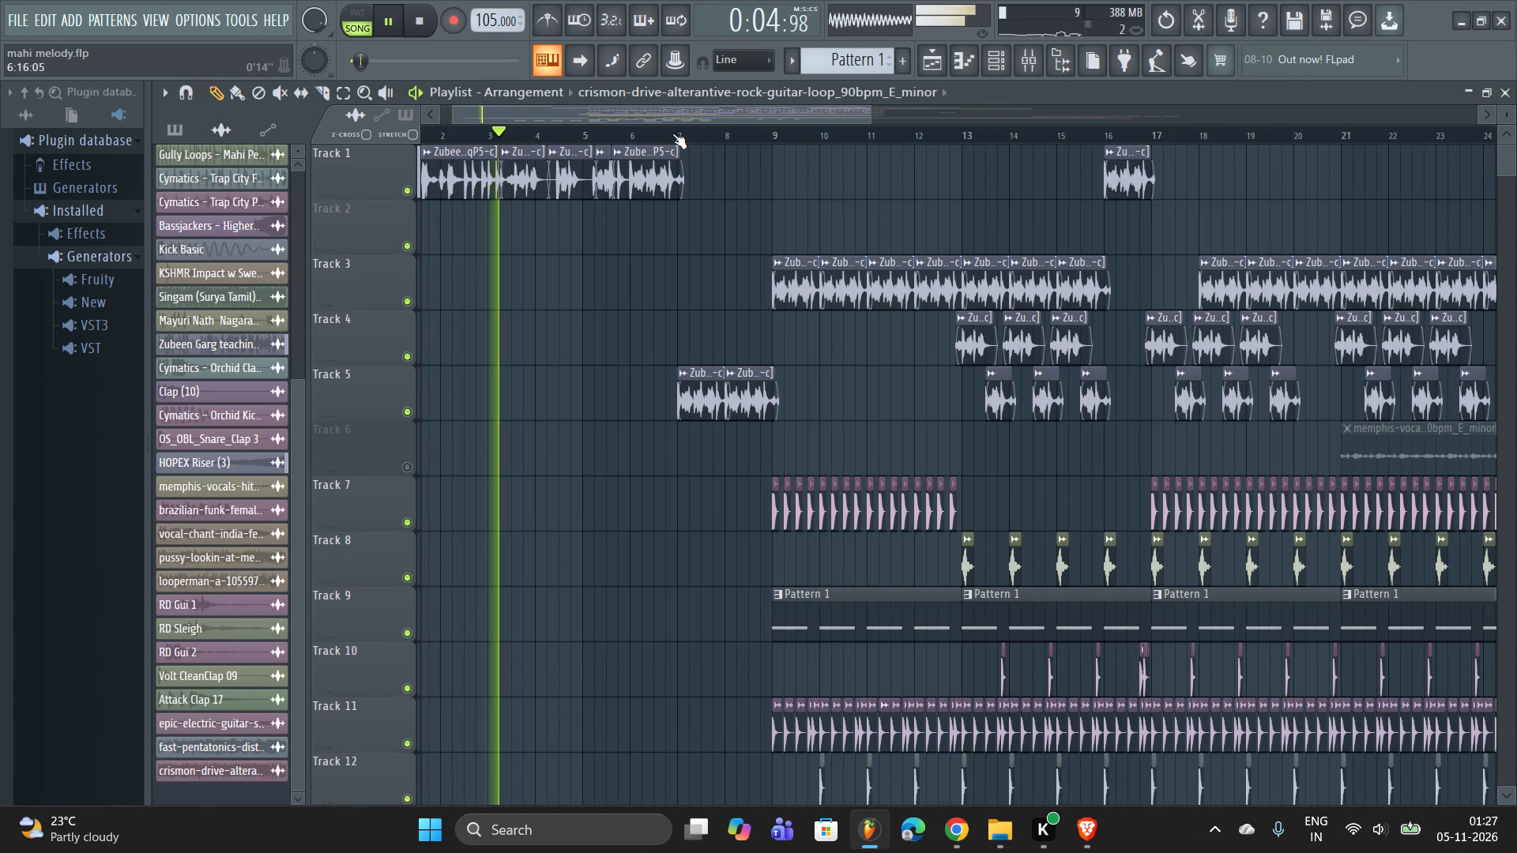
{"action": "left_click", "coordinate": [643, 133]}
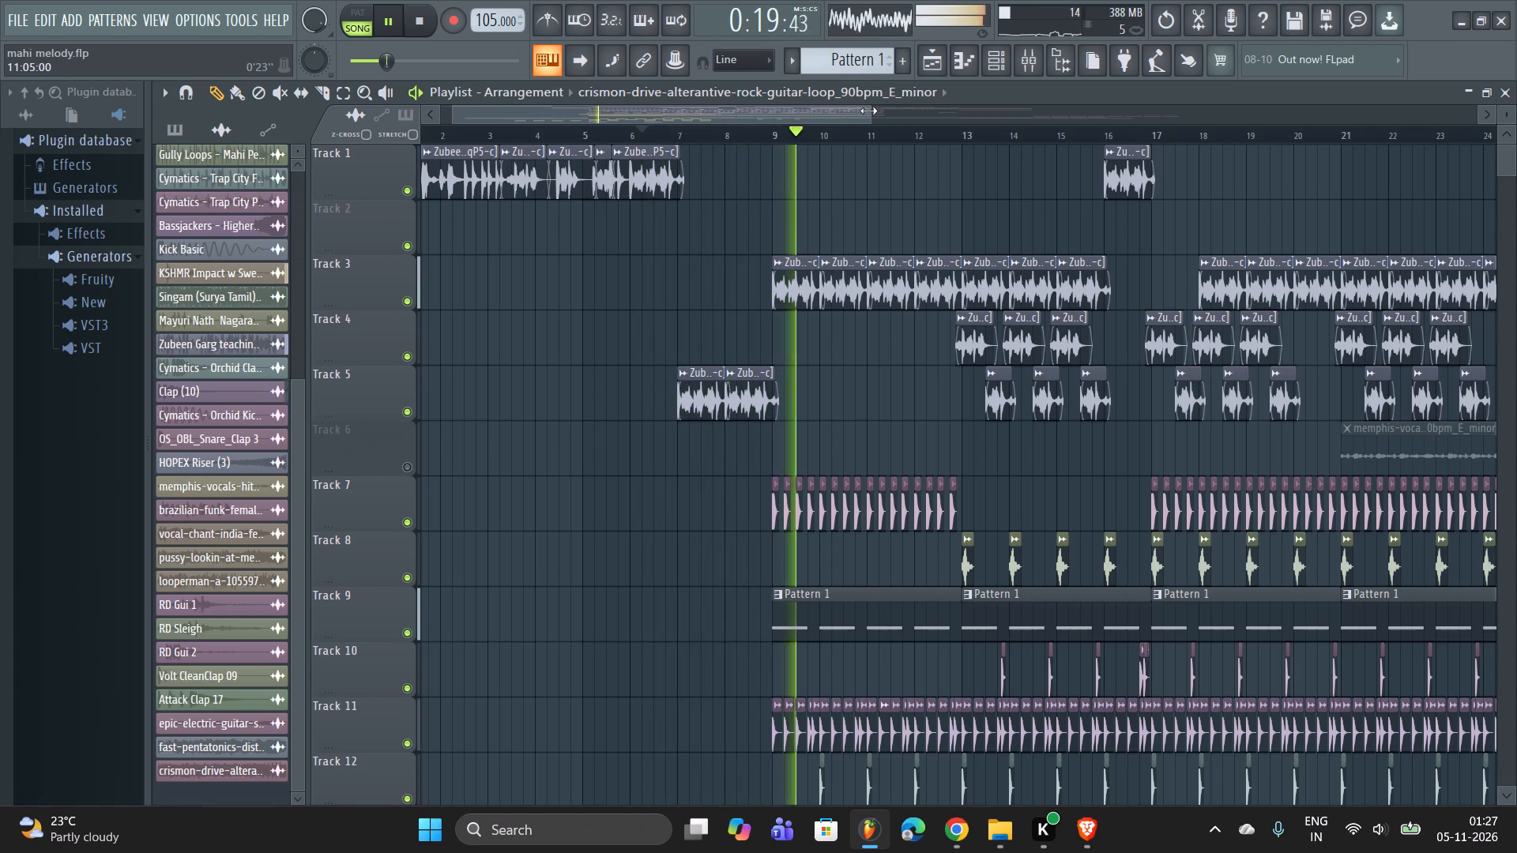
{"action": "left_click_drag", "start_coordinate": [866, 115], "coordinate": [1410, 137]}
{"action": "scroll", "coordinate": [1290, 181], "scroll_direction": "down", "scroll_amount": 4}
{"action": "scroll", "coordinate": [1218, 185], "scroll_direction": "down", "scroll_amount": 2}
{"action": "scroll", "coordinate": [1170, 93], "scroll_direction": "down", "scroll_amount": 4}
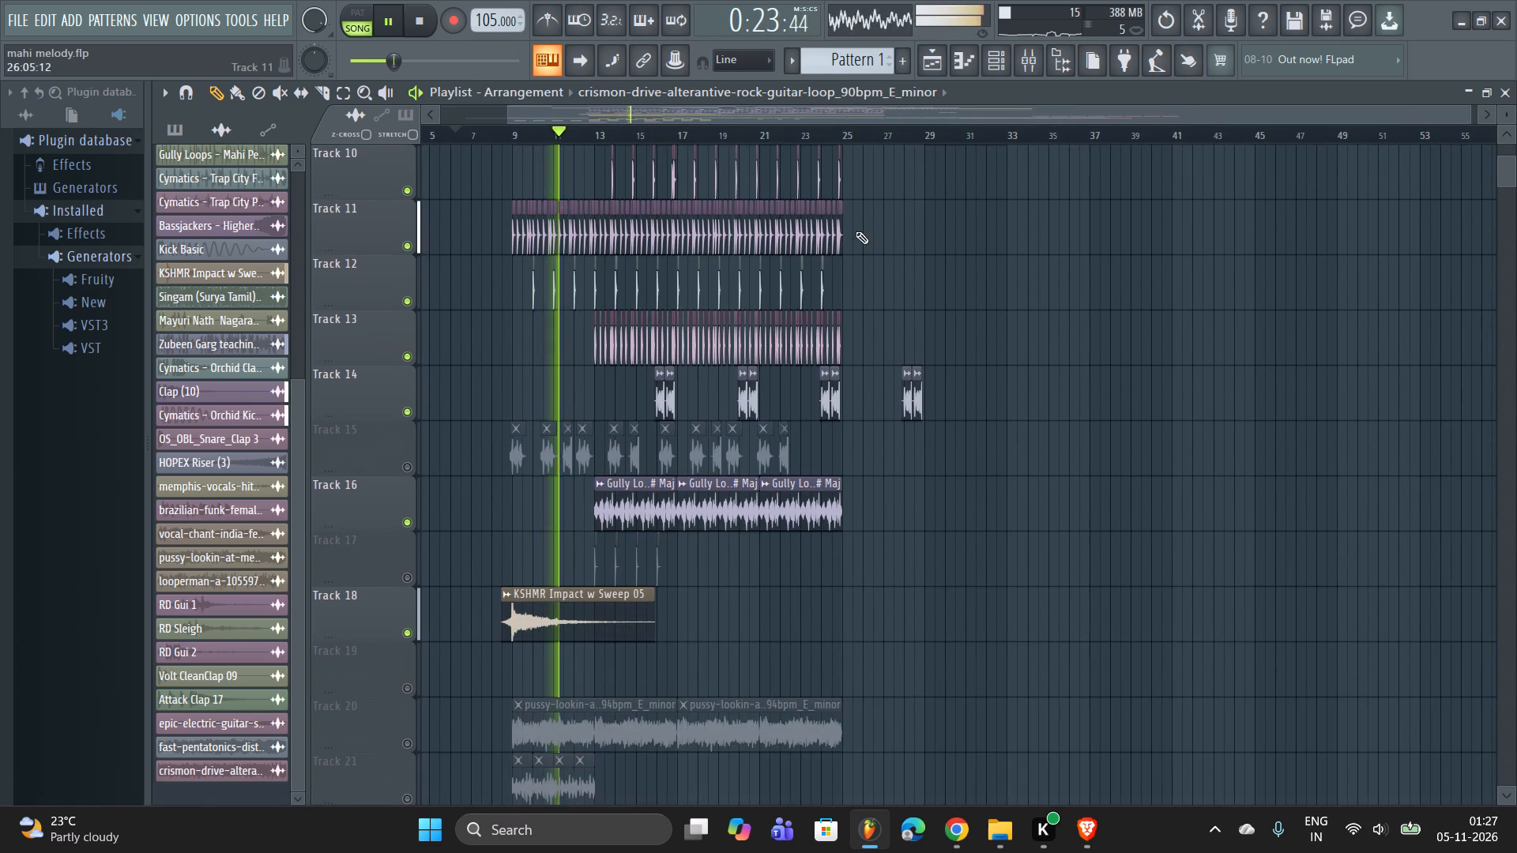
{"action": "left_click", "coordinate": [758, 133]}
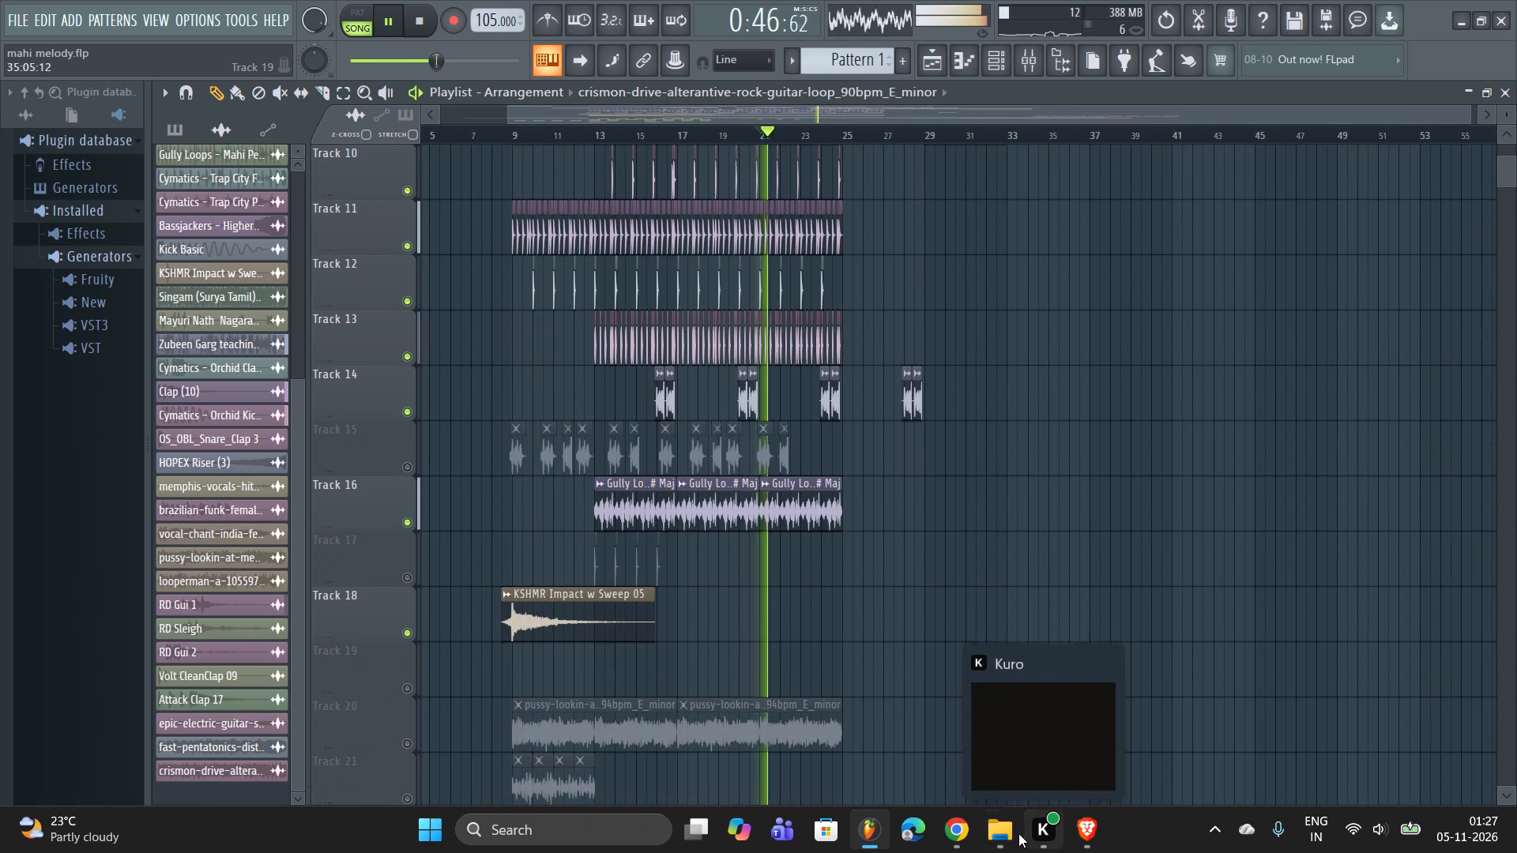
Open the BRAZILLLL NEW_8 project from the Album Ep folder.
{"action": "left_click", "coordinate": [999, 826]}
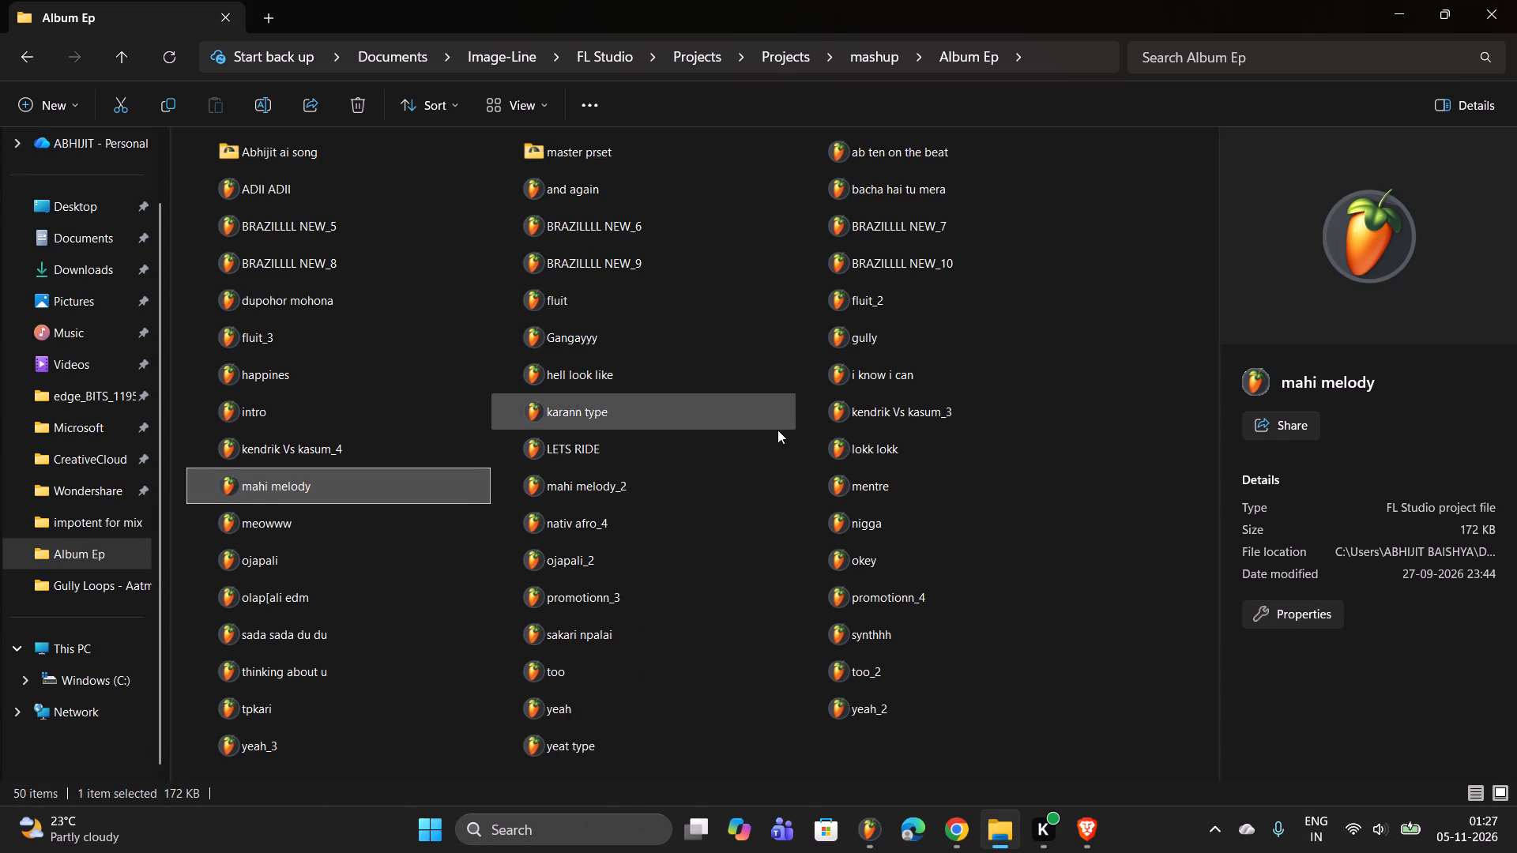
{"action": "scroll", "coordinate": [388, 462], "scroll_direction": "up", "scroll_amount": 1}
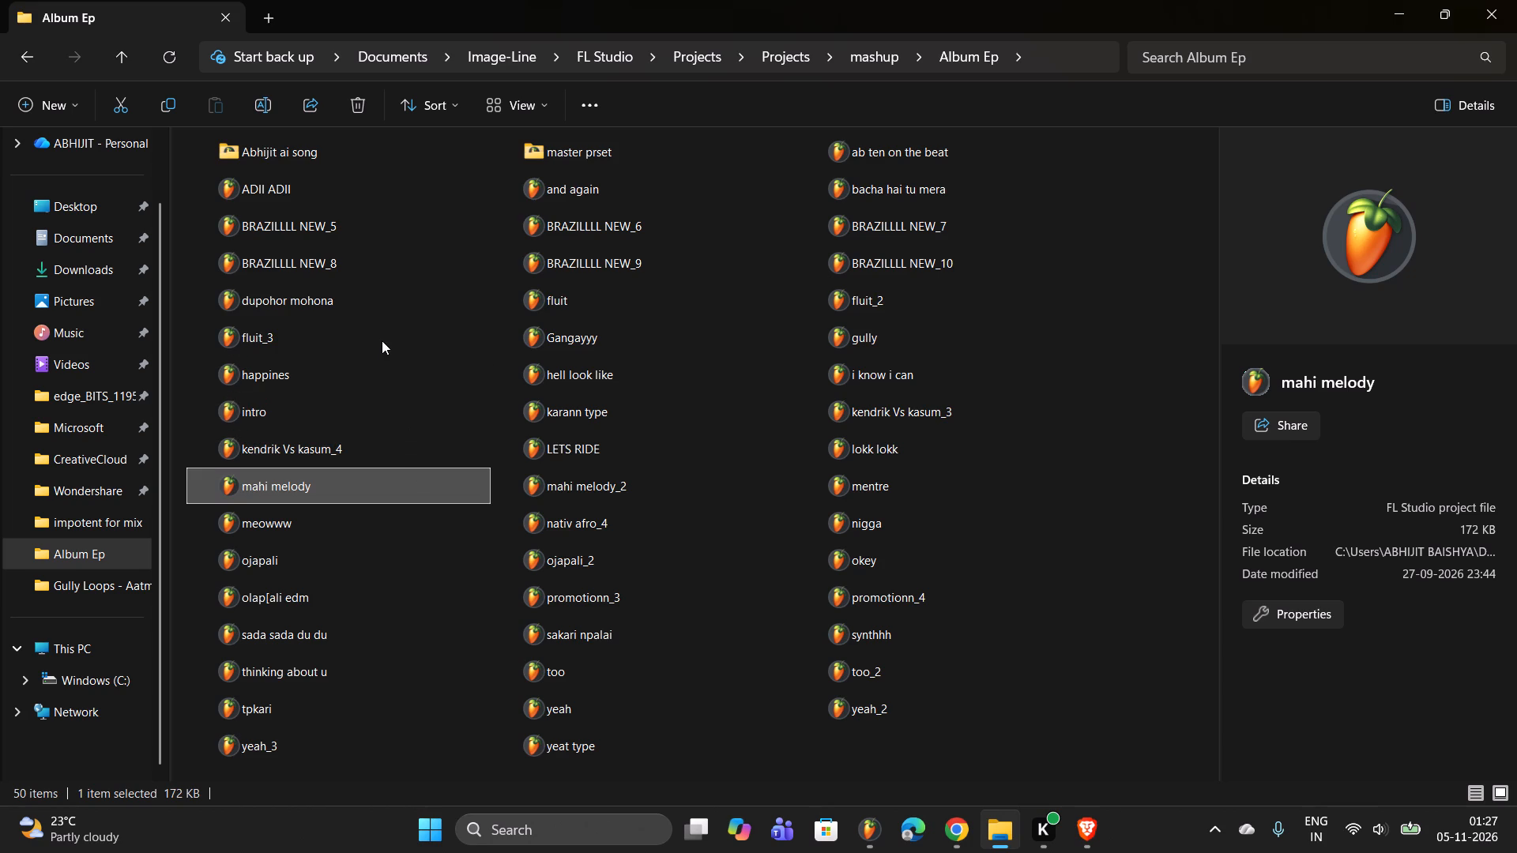
{"action": "scroll", "coordinate": [396, 302], "scroll_direction": "up", "scroll_amount": 1}
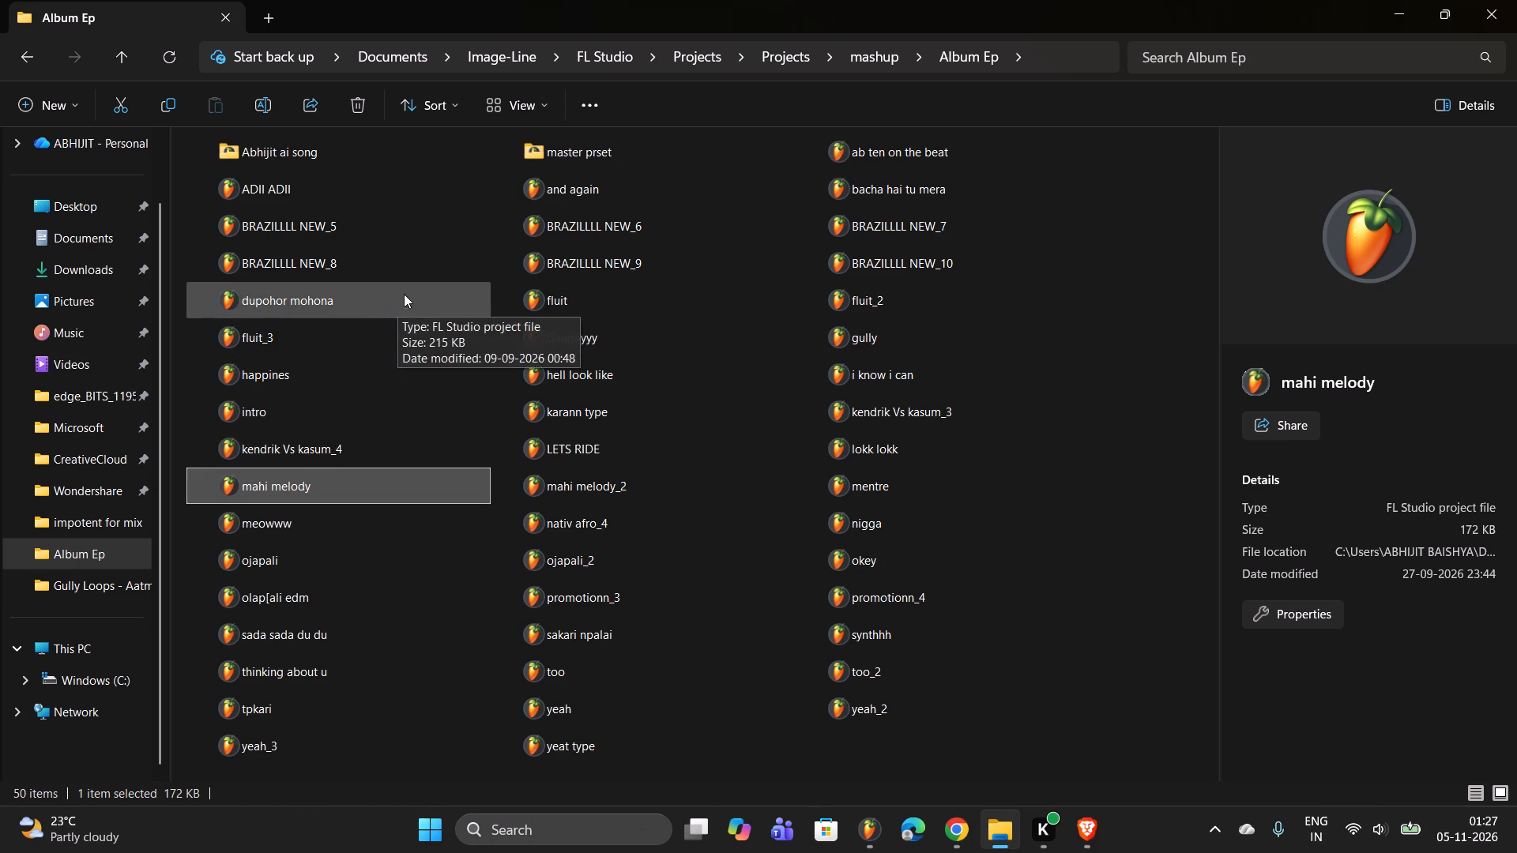
{"action": "double_click", "coordinate": [401, 269]}
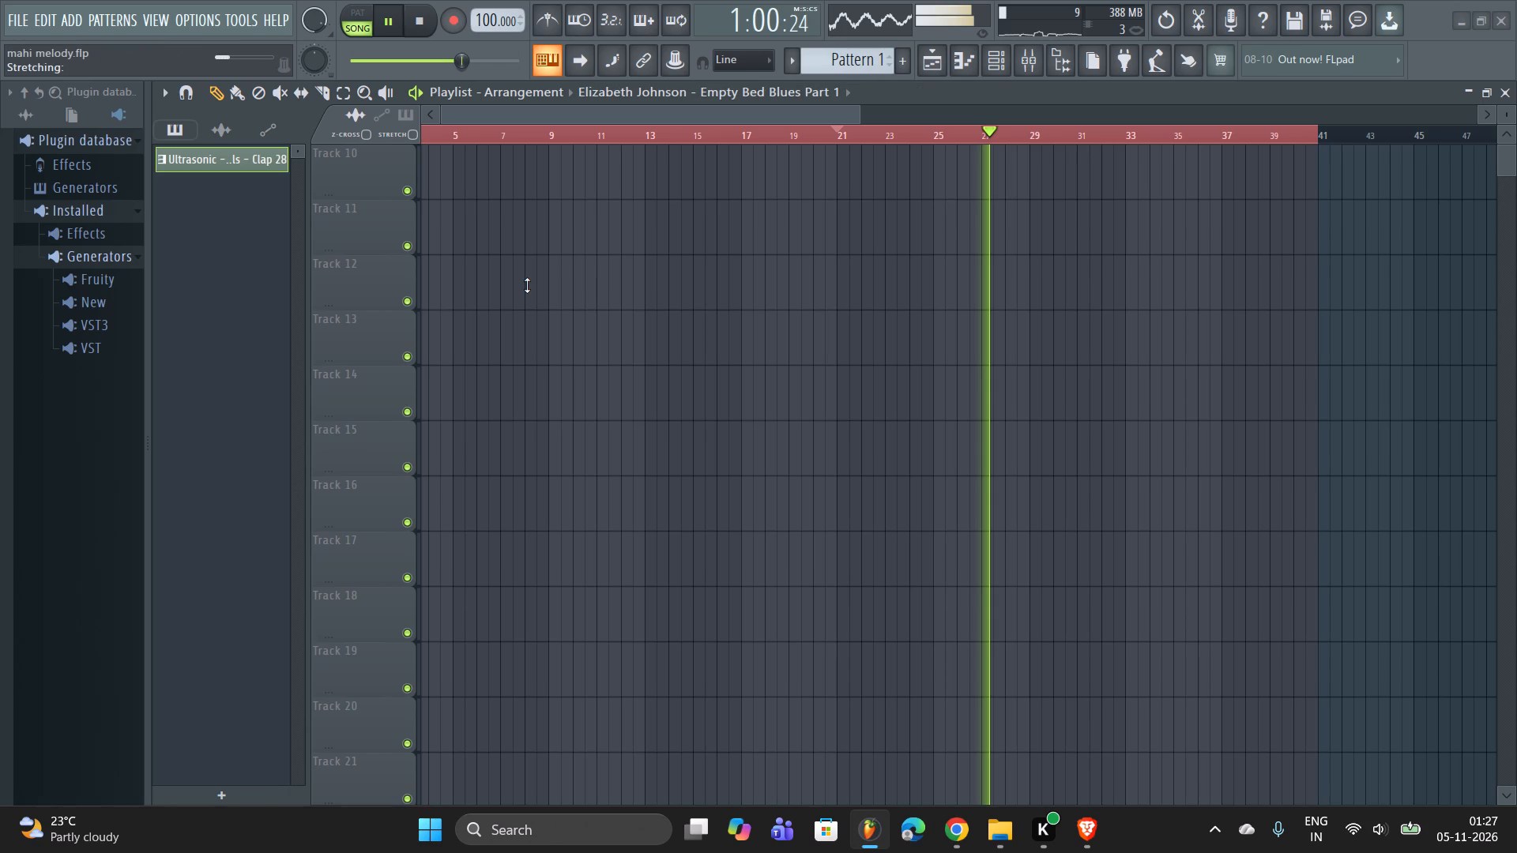
Open WhatsApp while the project loads.
{"action": "left_click", "coordinate": [412, 845]}
{"action": "scroll", "coordinate": [456, 560], "scroll_direction": "down", "scroll_amount": 3}
{"action": "left_click", "coordinate": [612, 402]}
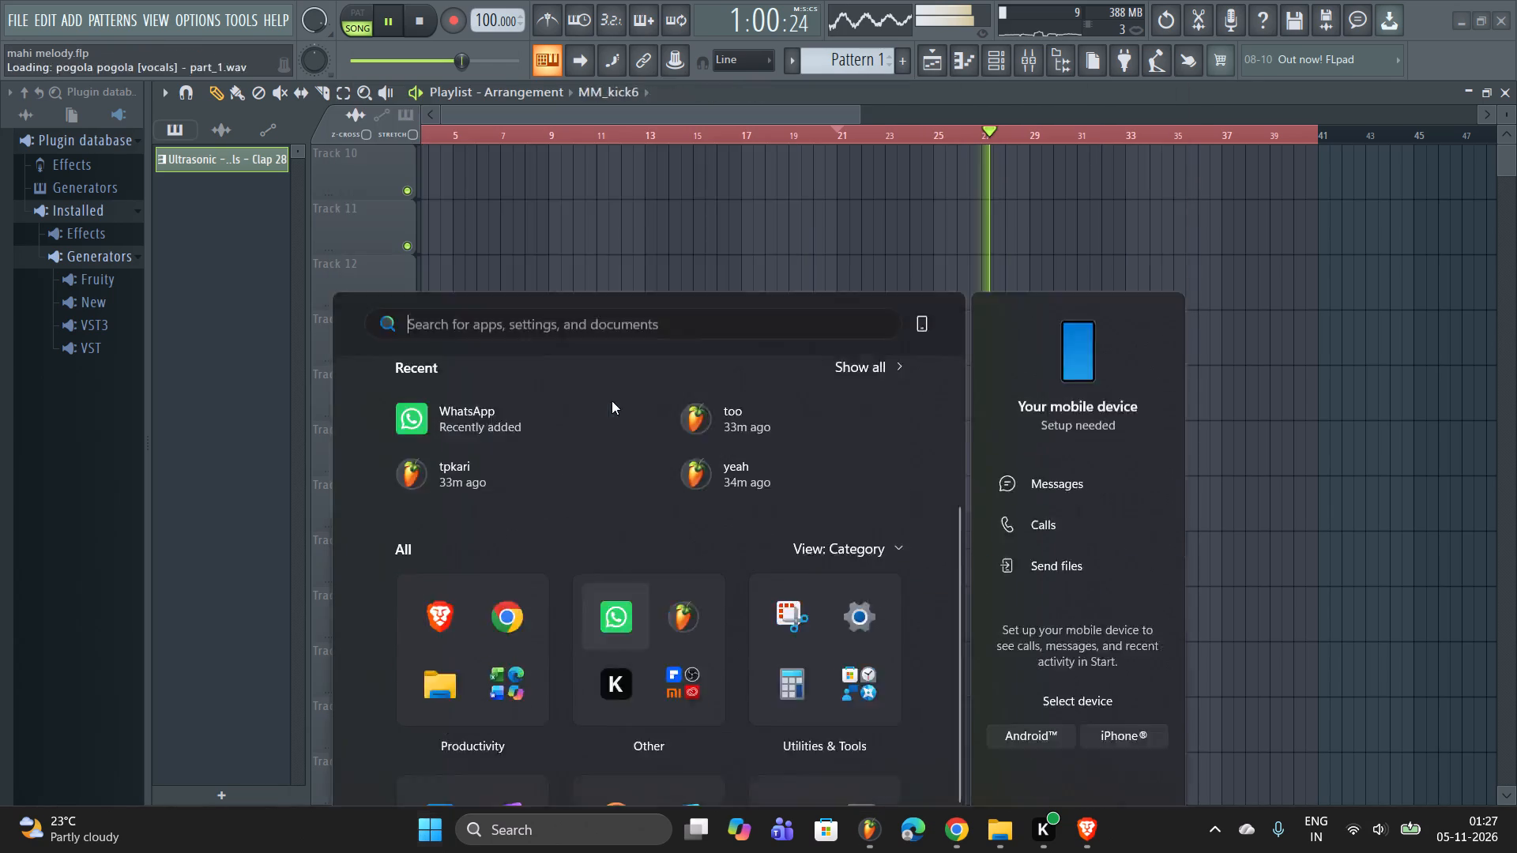
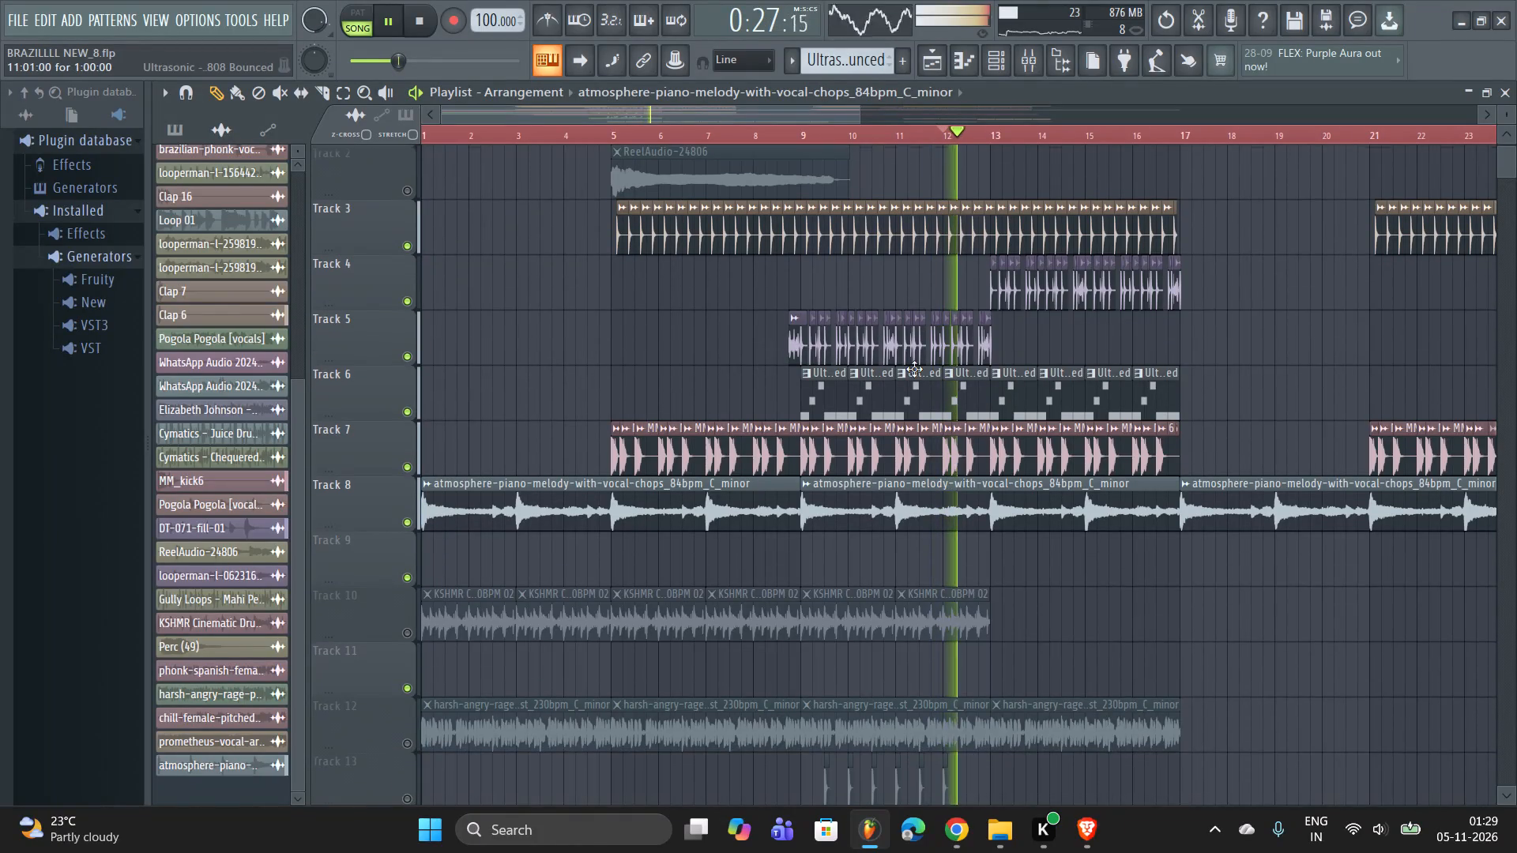
Audition the BRAZILLLL NEW_8 arrangement from about bar 3, looking through its tracks and its full length.
{"action": "scroll", "coordinate": [905, 378], "scroll_direction": "up", "scroll_amount": 3}
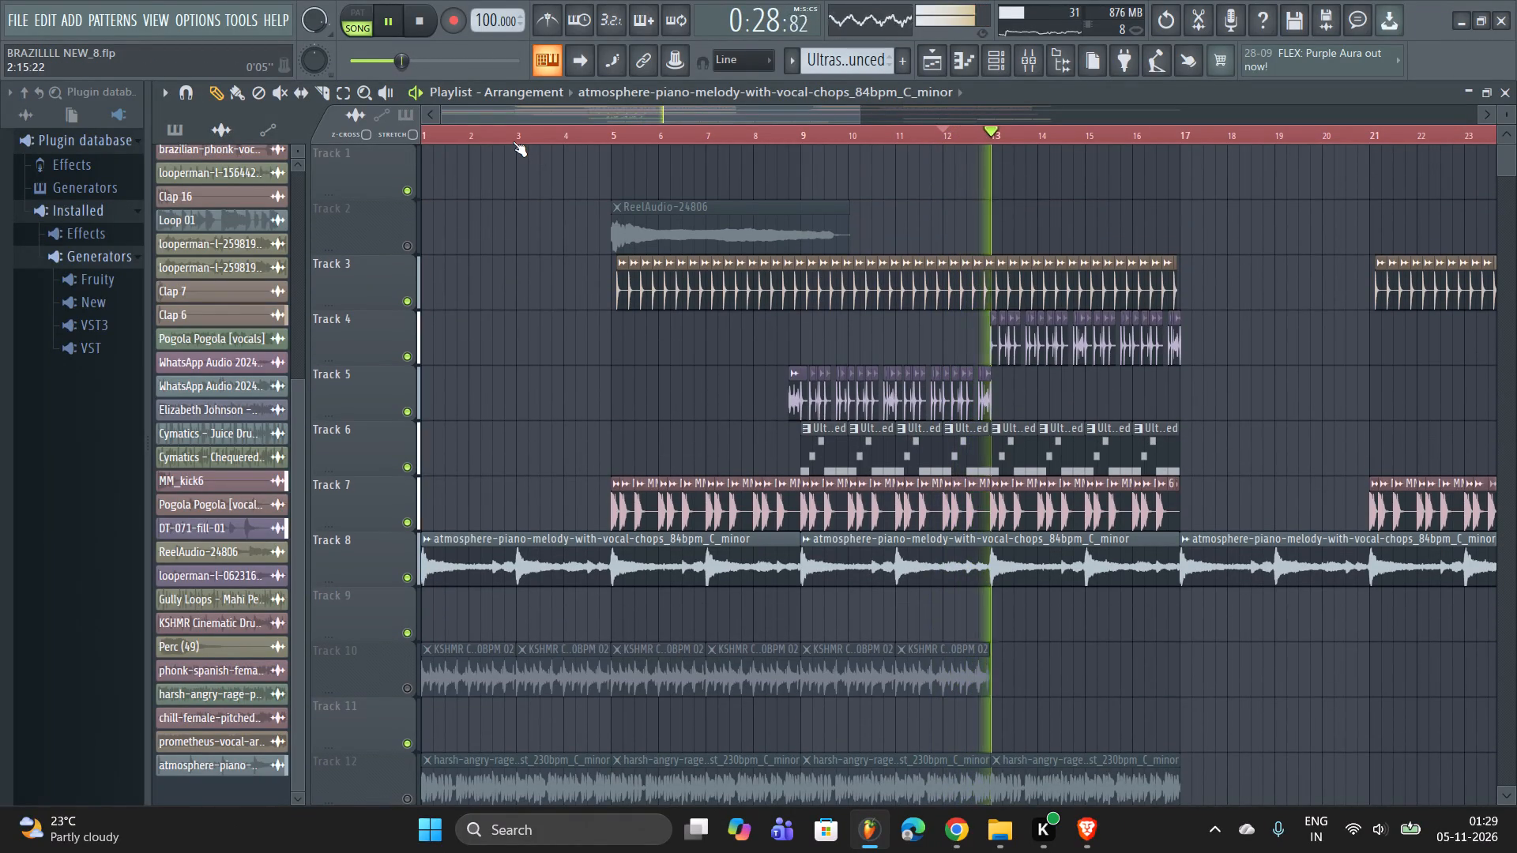
{"action": "left_click", "coordinate": [512, 141]}
{"action": "scroll", "coordinate": [540, 274], "scroll_direction": "up", "scroll_amount": 3}
{"action": "scroll", "coordinate": [549, 274], "scroll_direction": "down", "scroll_amount": 3}
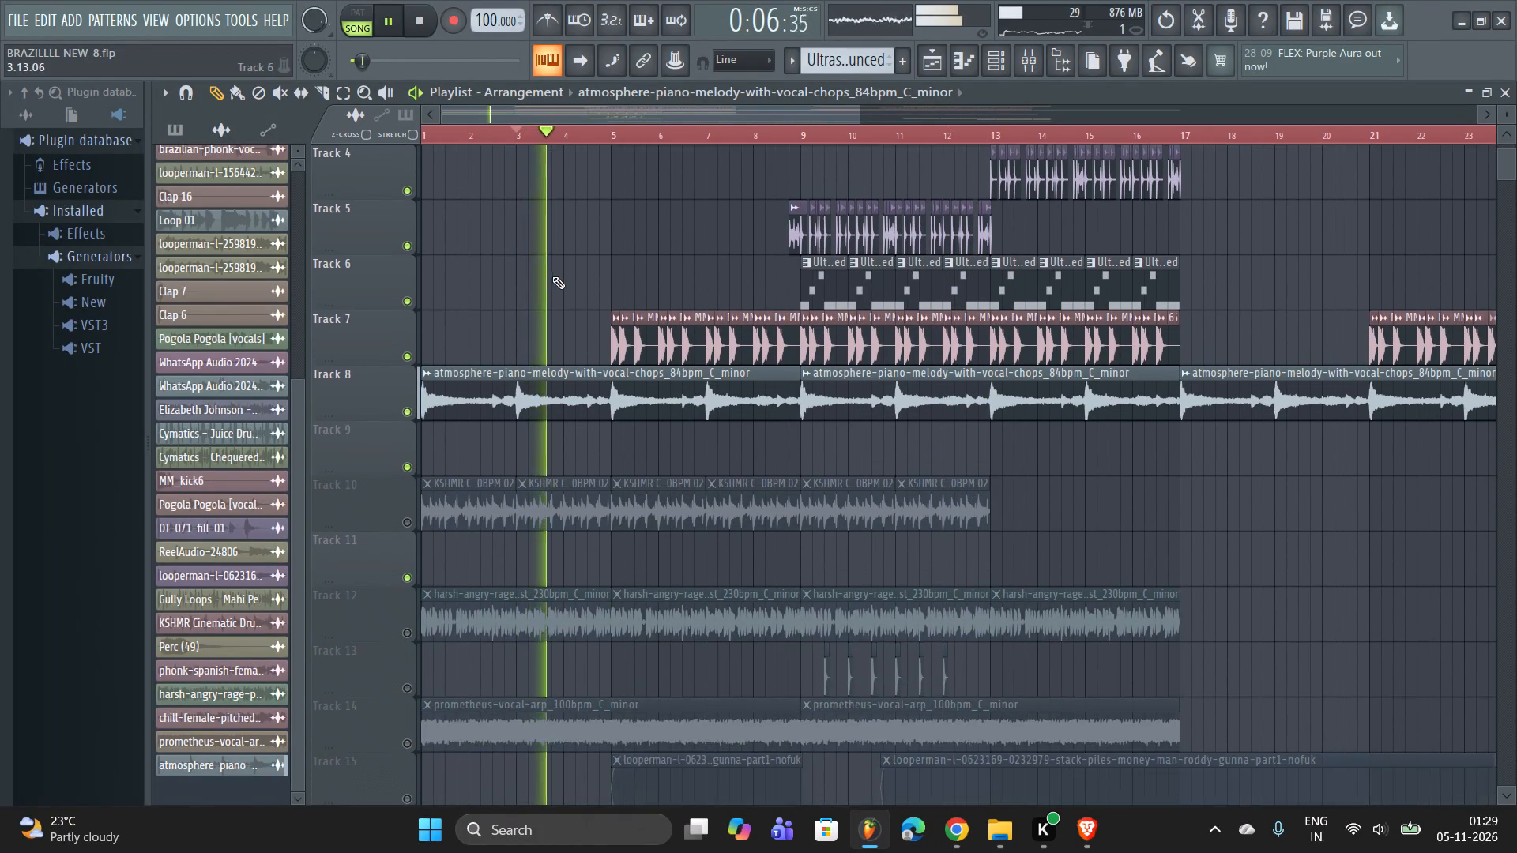
{"action": "scroll", "coordinate": [552, 276], "scroll_direction": "down", "scroll_amount": 3}
{"action": "scroll", "coordinate": [645, 294], "scroll_direction": "down", "scroll_amount": 4}
{"action": "scroll", "coordinate": [1277, 592], "scroll_direction": "up", "scroll_amount": 12}
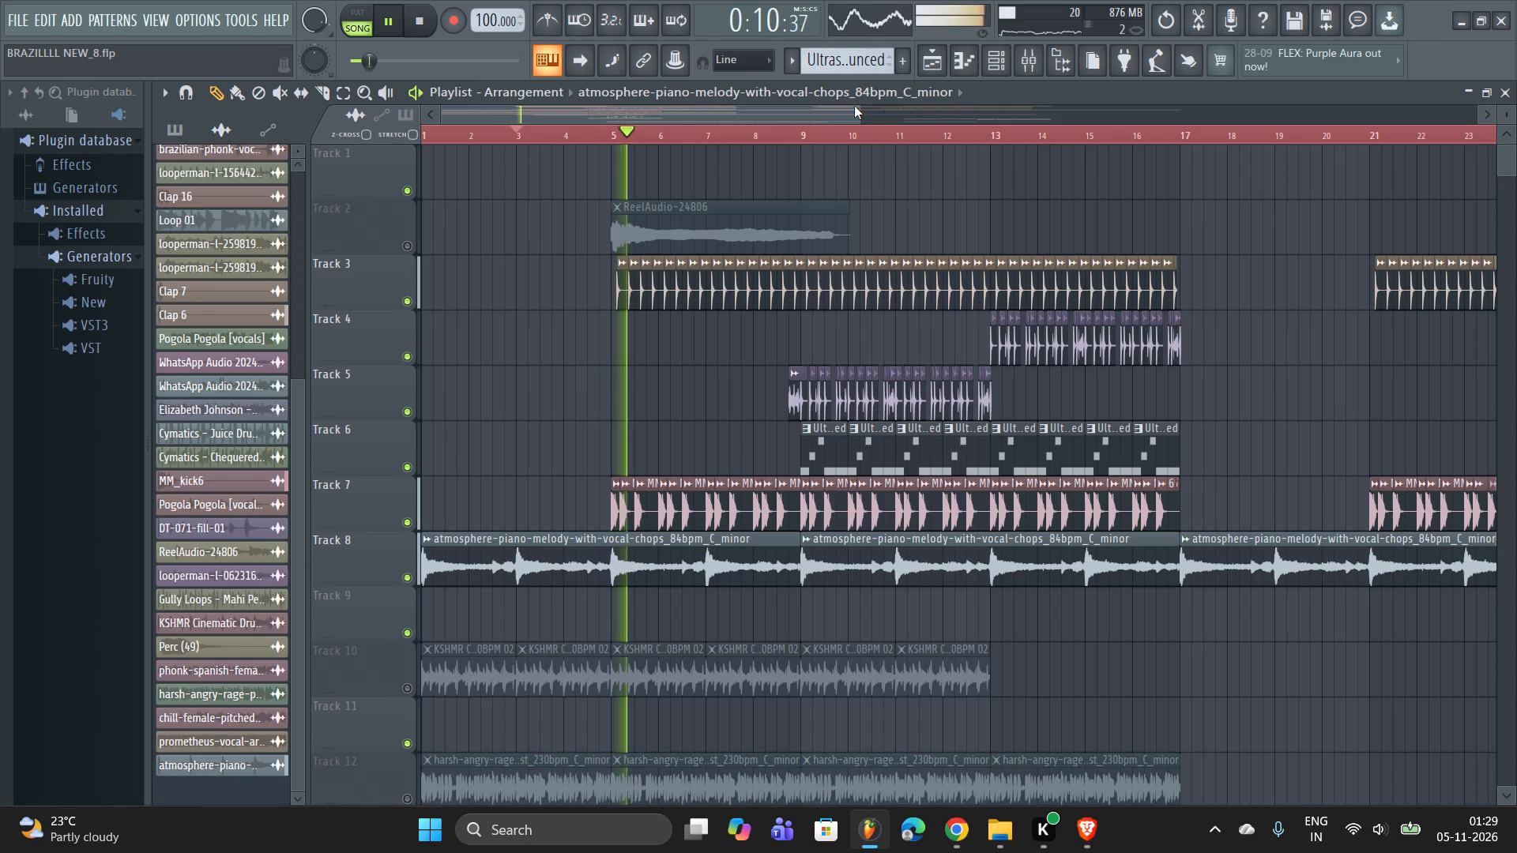
{"action": "left_click_drag", "start_coordinate": [856, 107], "coordinate": [1490, 231]}
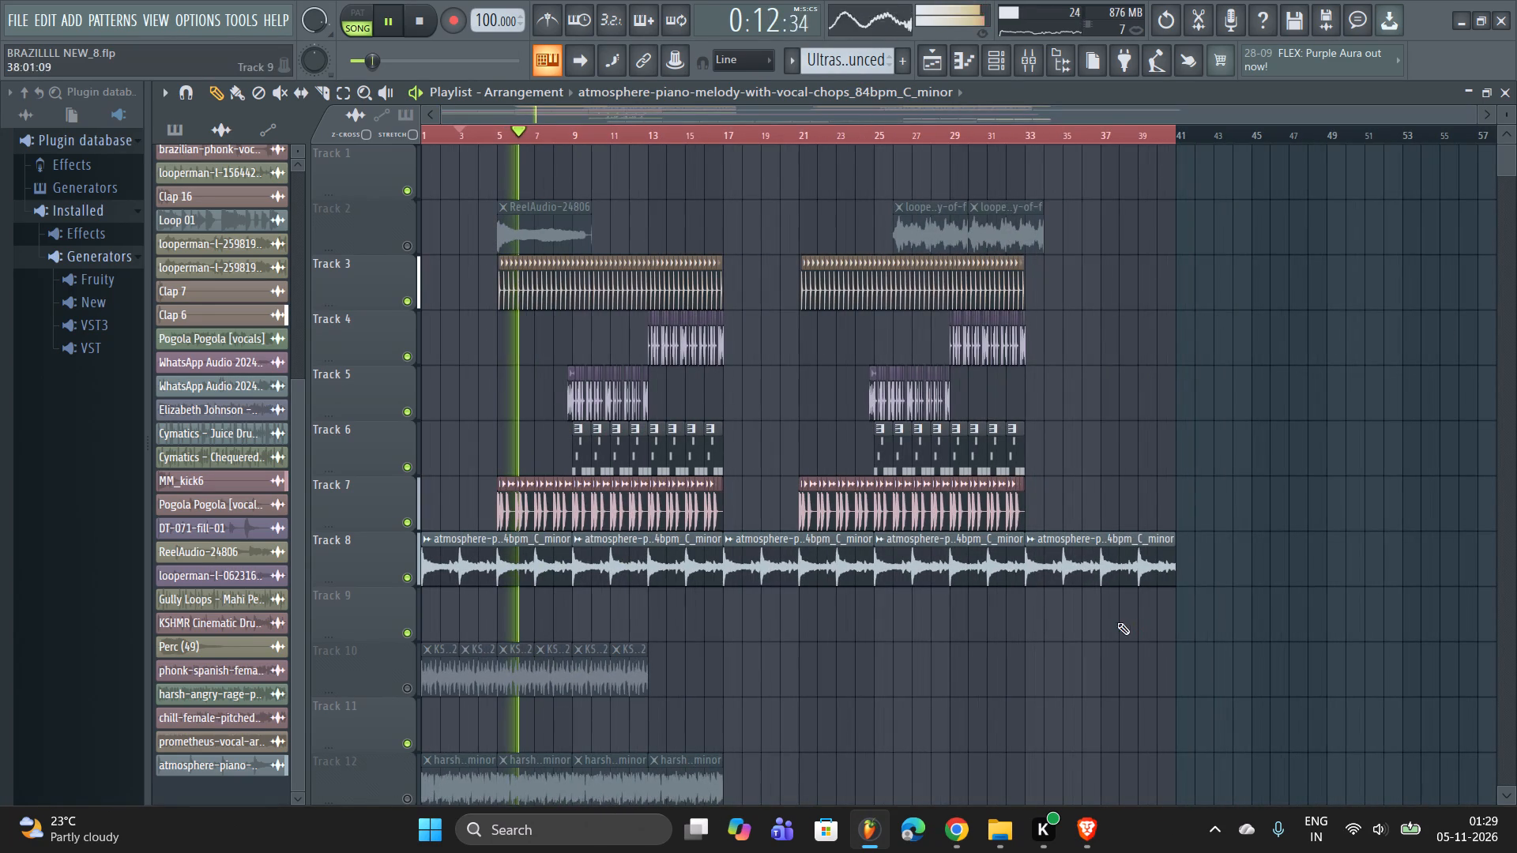
{"action": "scroll", "coordinate": [1048, 693], "scroll_direction": "down", "scroll_amount": 1}
Add the LIza vocal audio file from the Downloads folder to the BRAZILLLL NEW_8 playlist and stop playback.
{"action": "left_click", "coordinate": [1002, 819]}
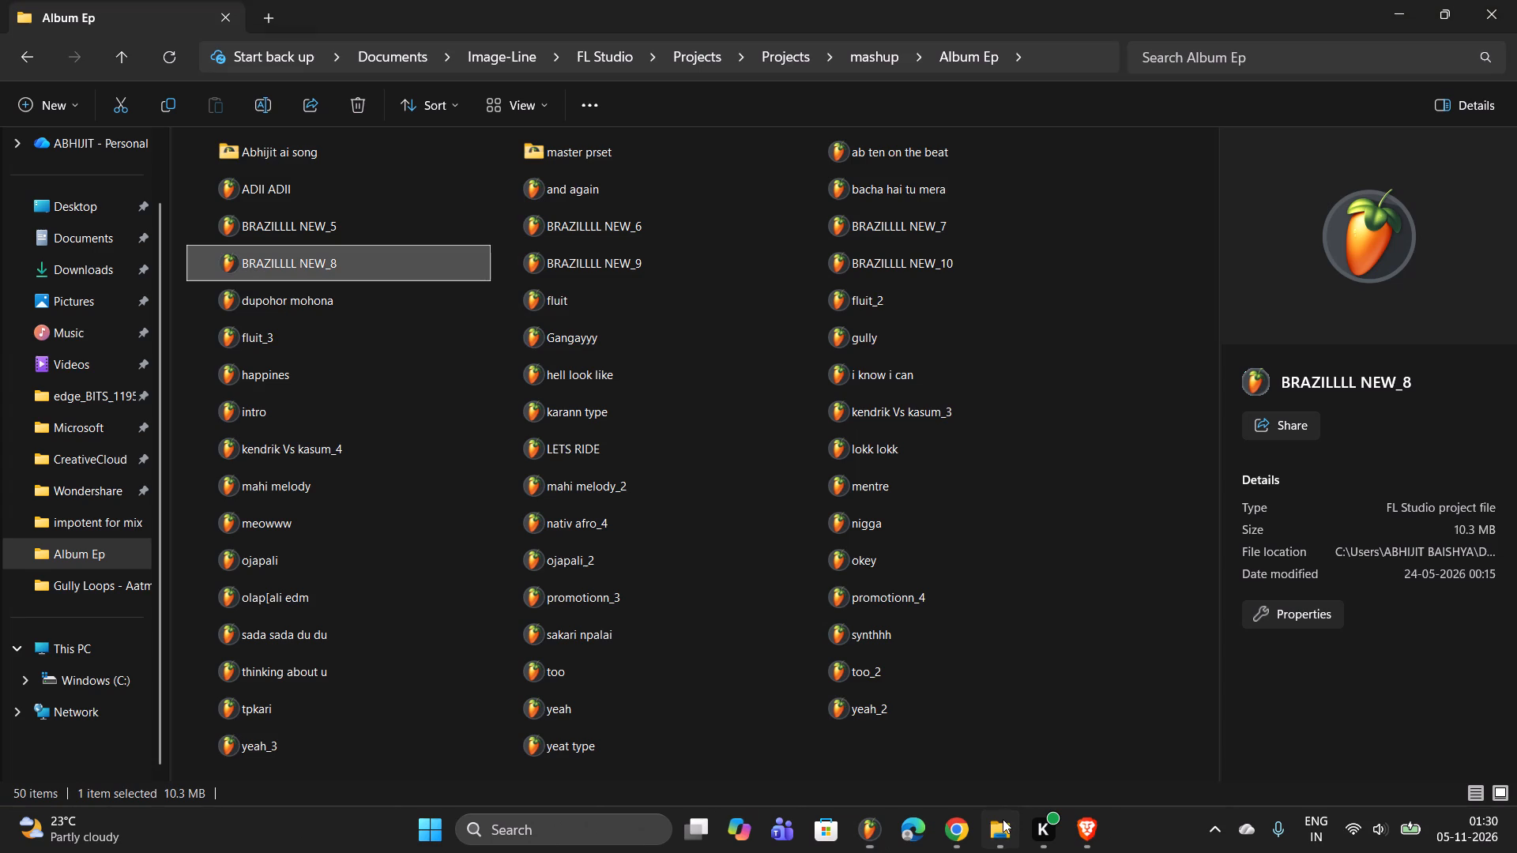
{"action": "left_click", "coordinate": [112, 265]}
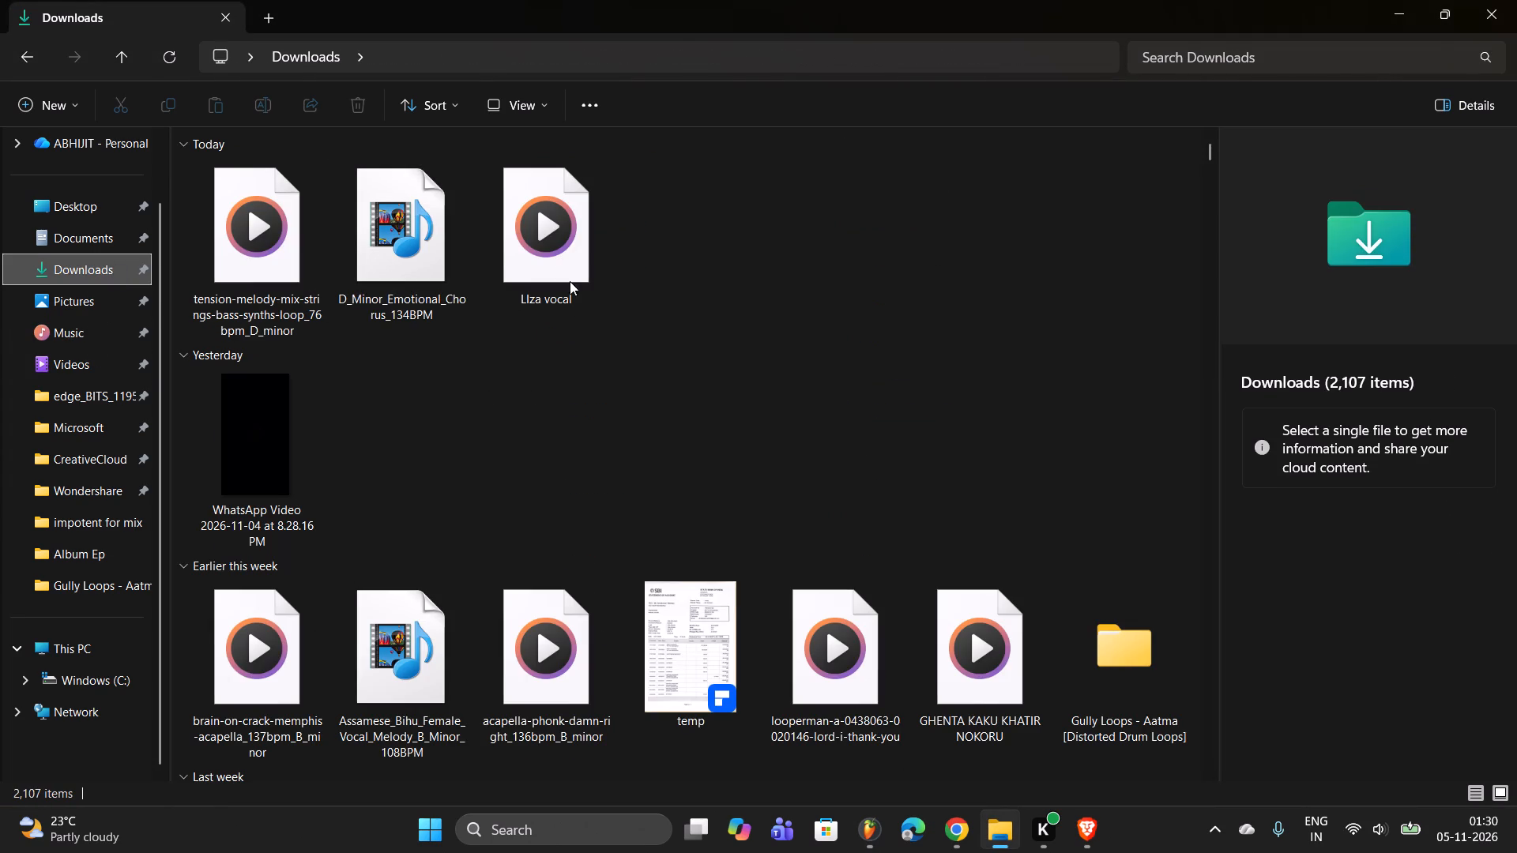
{"action": "left_click_drag", "start_coordinate": [549, 257], "coordinate": [799, 611]}
{"action": "key", "text": "alt+Tab"}
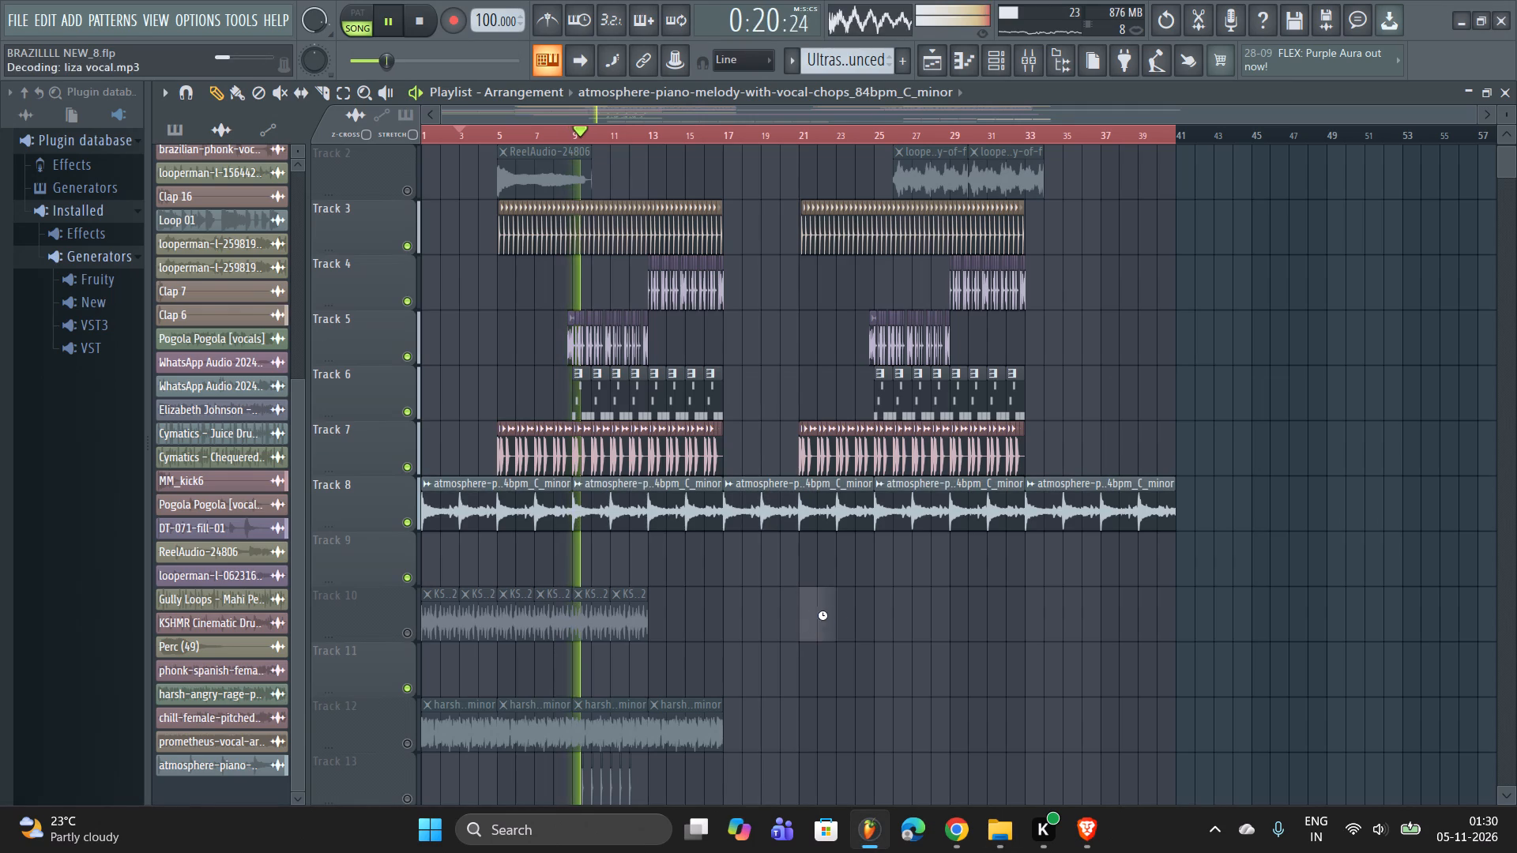
{"action": "key", "text": "space"}
{"action": "left_click_drag", "start_coordinate": [858, 622], "coordinate": [604, 501]}
{"action": "left_click_drag", "start_coordinate": [600, 501], "coordinate": [571, 505]}
Place the LIza vocal clip at bar 1 of Track 9, with the displaced atmosphere piano clip back at bar 9 of Track 8.
{"action": "left_click_drag", "start_coordinate": [548, 519], "coordinate": [504, 588]}
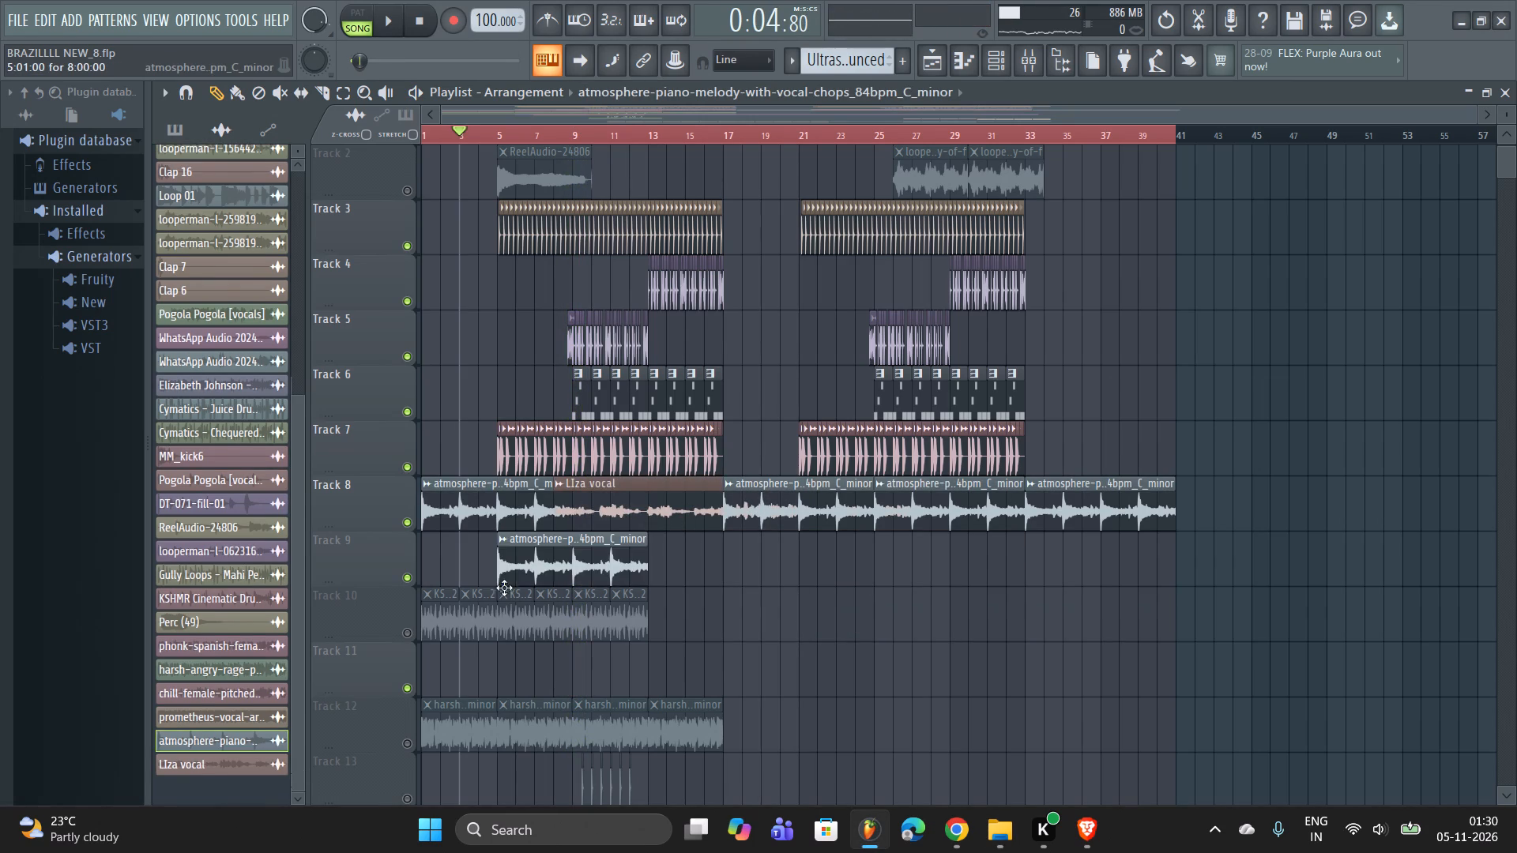
{"action": "left_click_drag", "start_coordinate": [504, 588], "coordinate": [570, 601]}
{"action": "left_click_drag", "start_coordinate": [608, 510], "coordinate": [820, 701]}
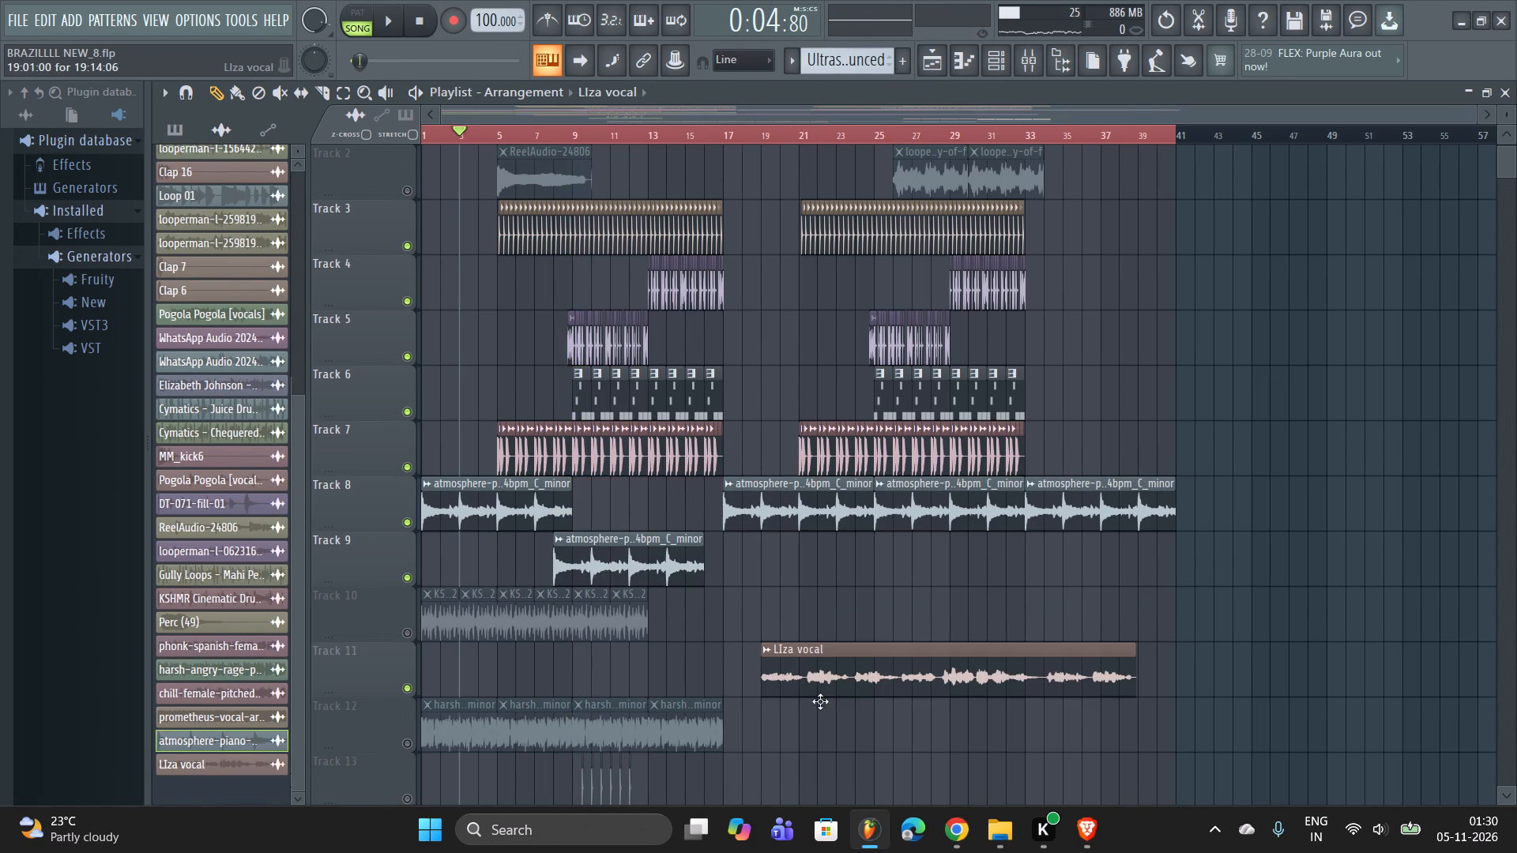
{"action": "left_click_drag", "start_coordinate": [820, 701], "coordinate": [820, 695]}
{"action": "left_click_drag", "start_coordinate": [594, 551], "coordinate": [612, 485]}
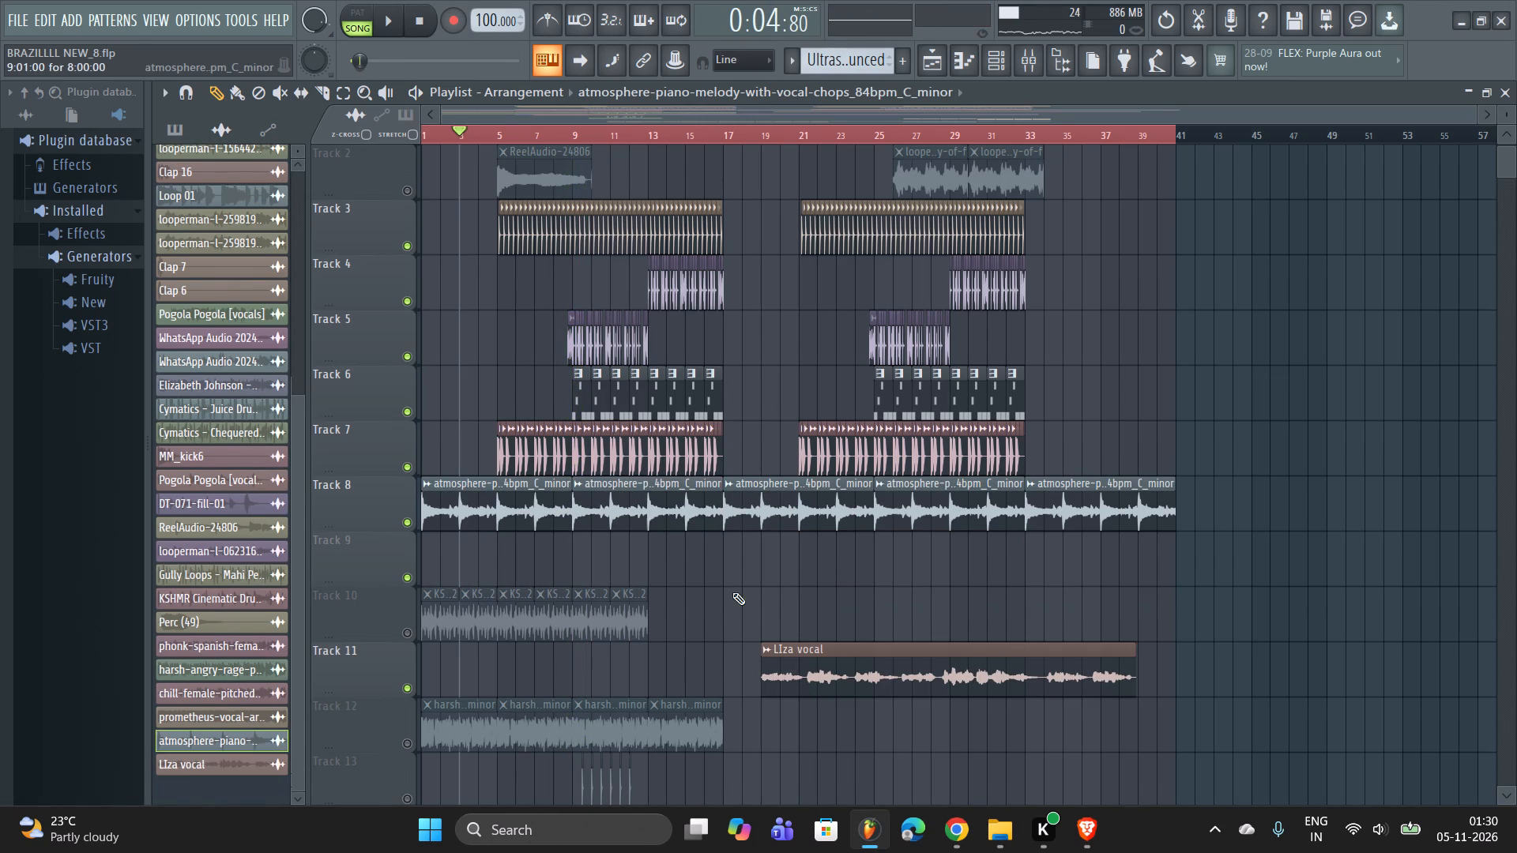
{"action": "left_click_drag", "start_coordinate": [842, 655], "coordinate": [353, 534]}
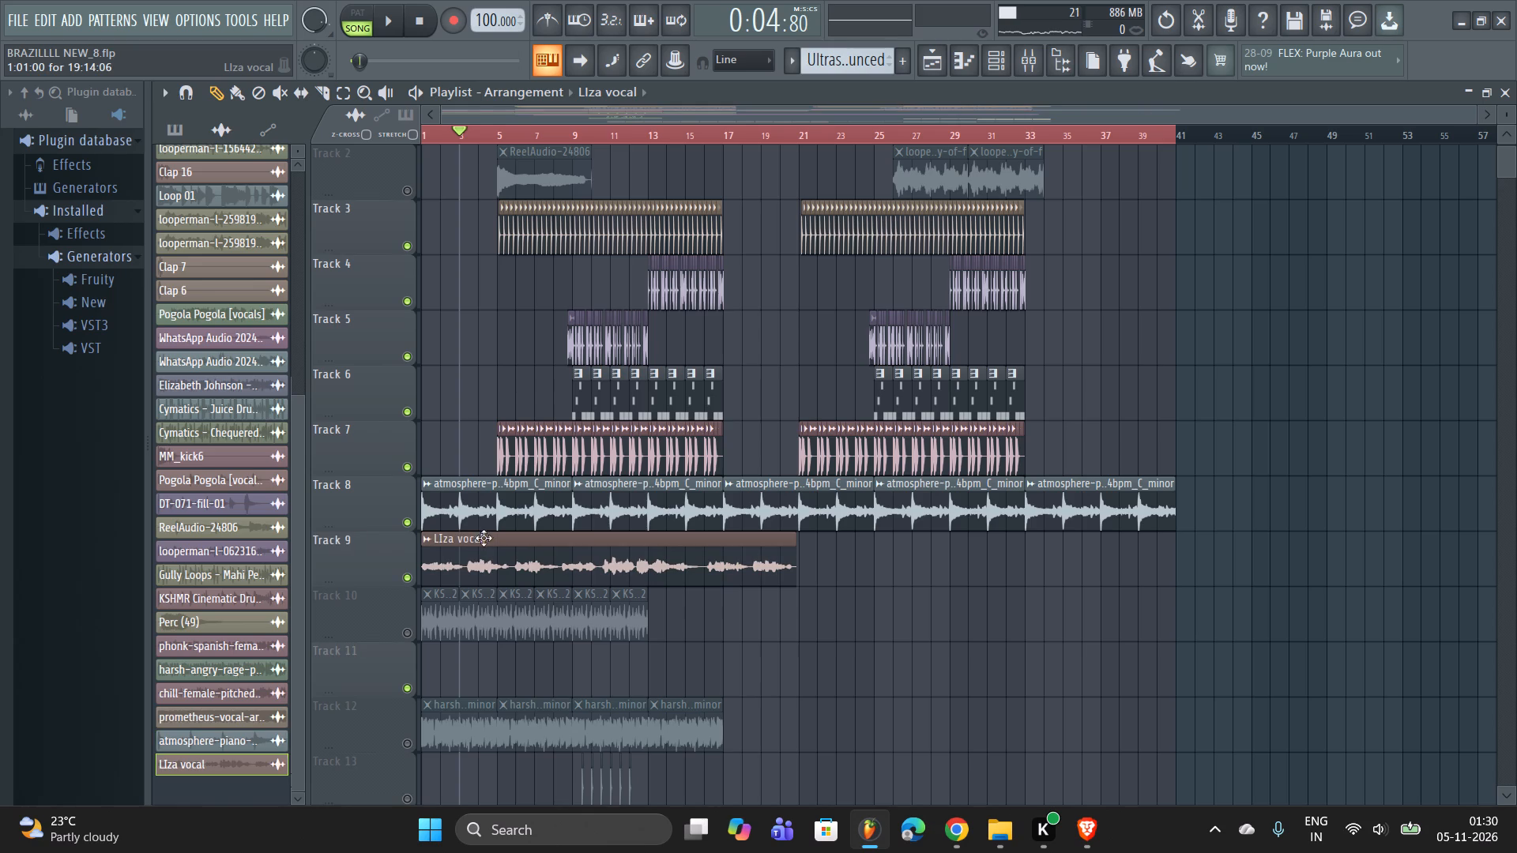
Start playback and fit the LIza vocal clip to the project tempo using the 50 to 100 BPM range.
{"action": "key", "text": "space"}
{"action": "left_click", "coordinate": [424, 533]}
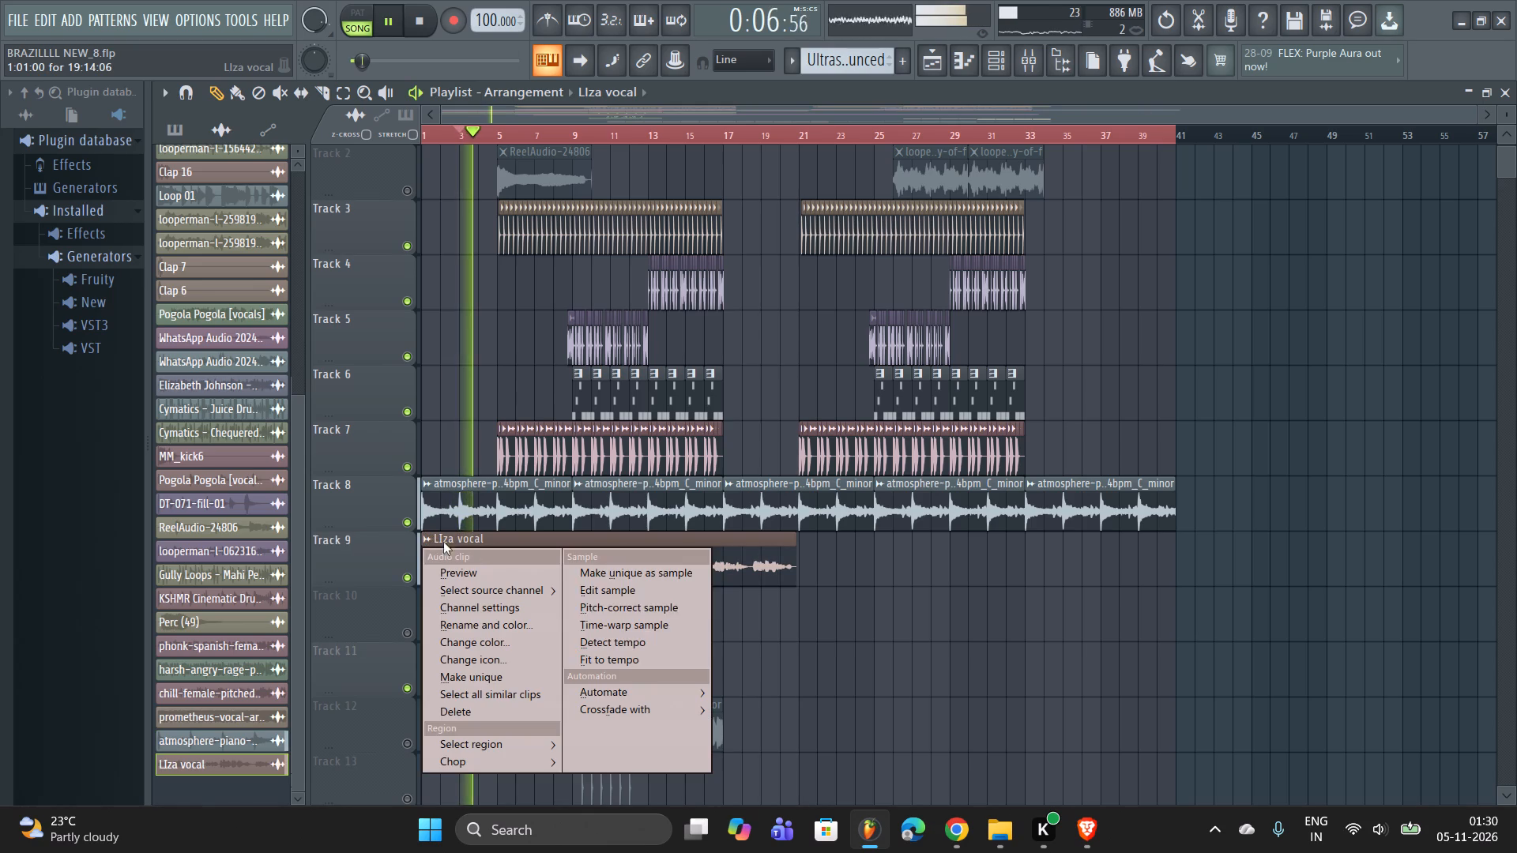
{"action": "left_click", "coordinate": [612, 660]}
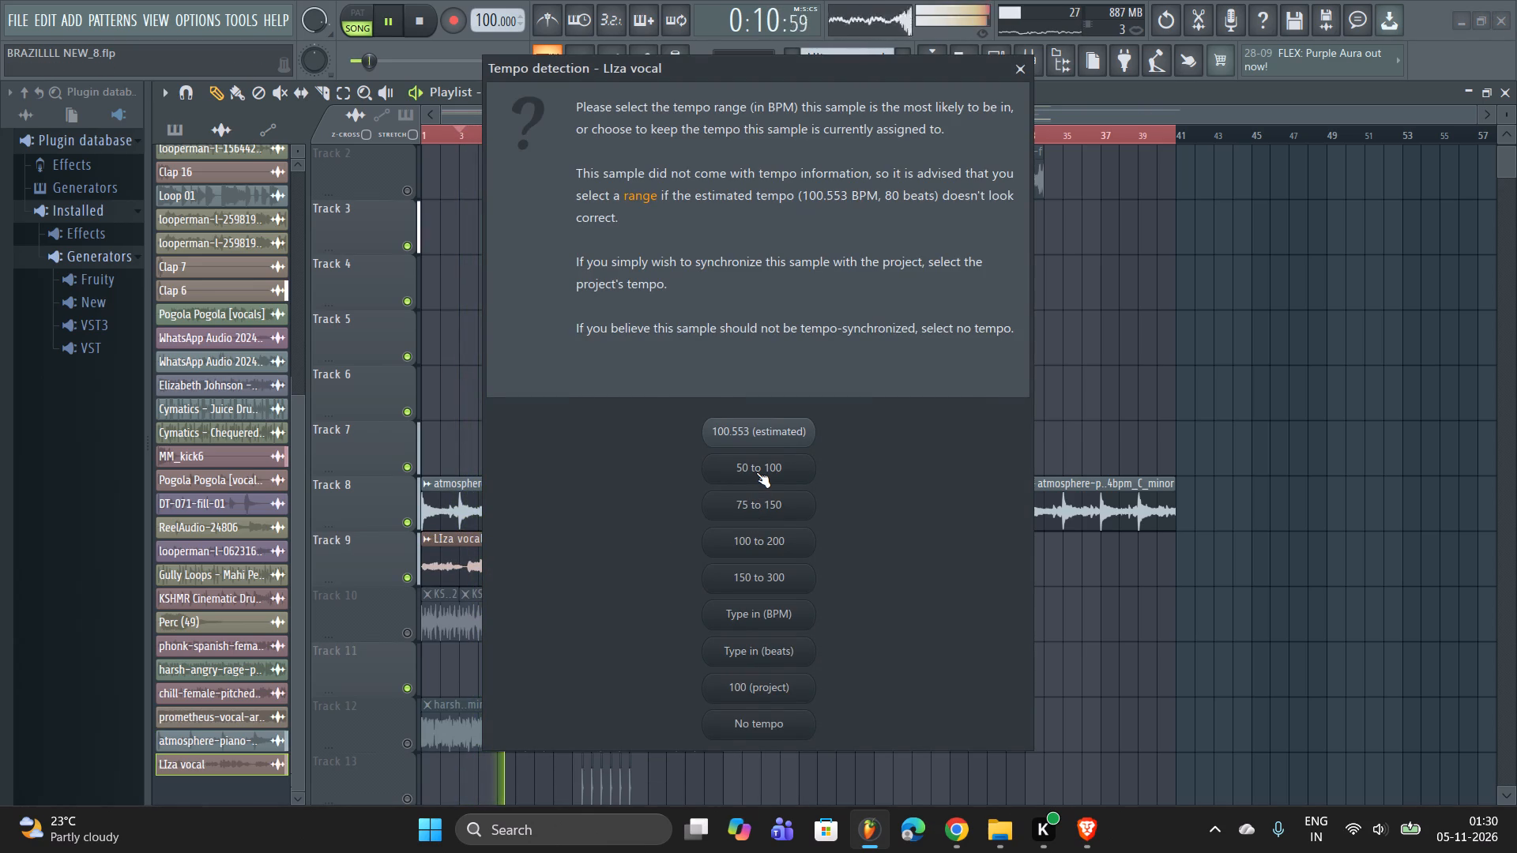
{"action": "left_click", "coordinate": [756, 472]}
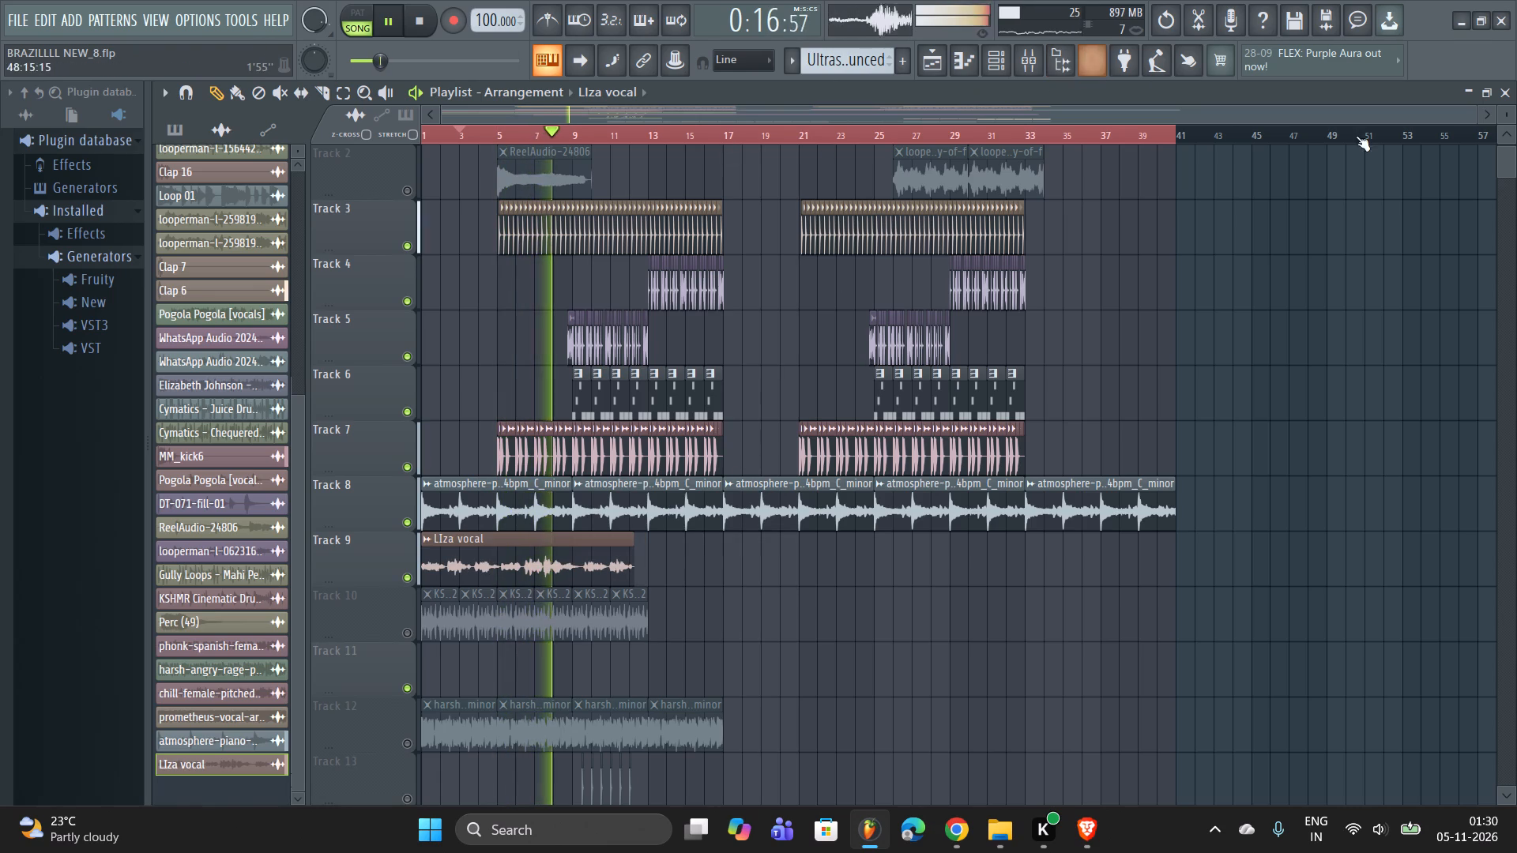
Fit the LIza vocal clip on Track 9 to the project tempo using the 75 to 150 BPM range.
{"action": "left_click_drag", "start_coordinate": [1476, 113], "coordinate": [1191, 118]}
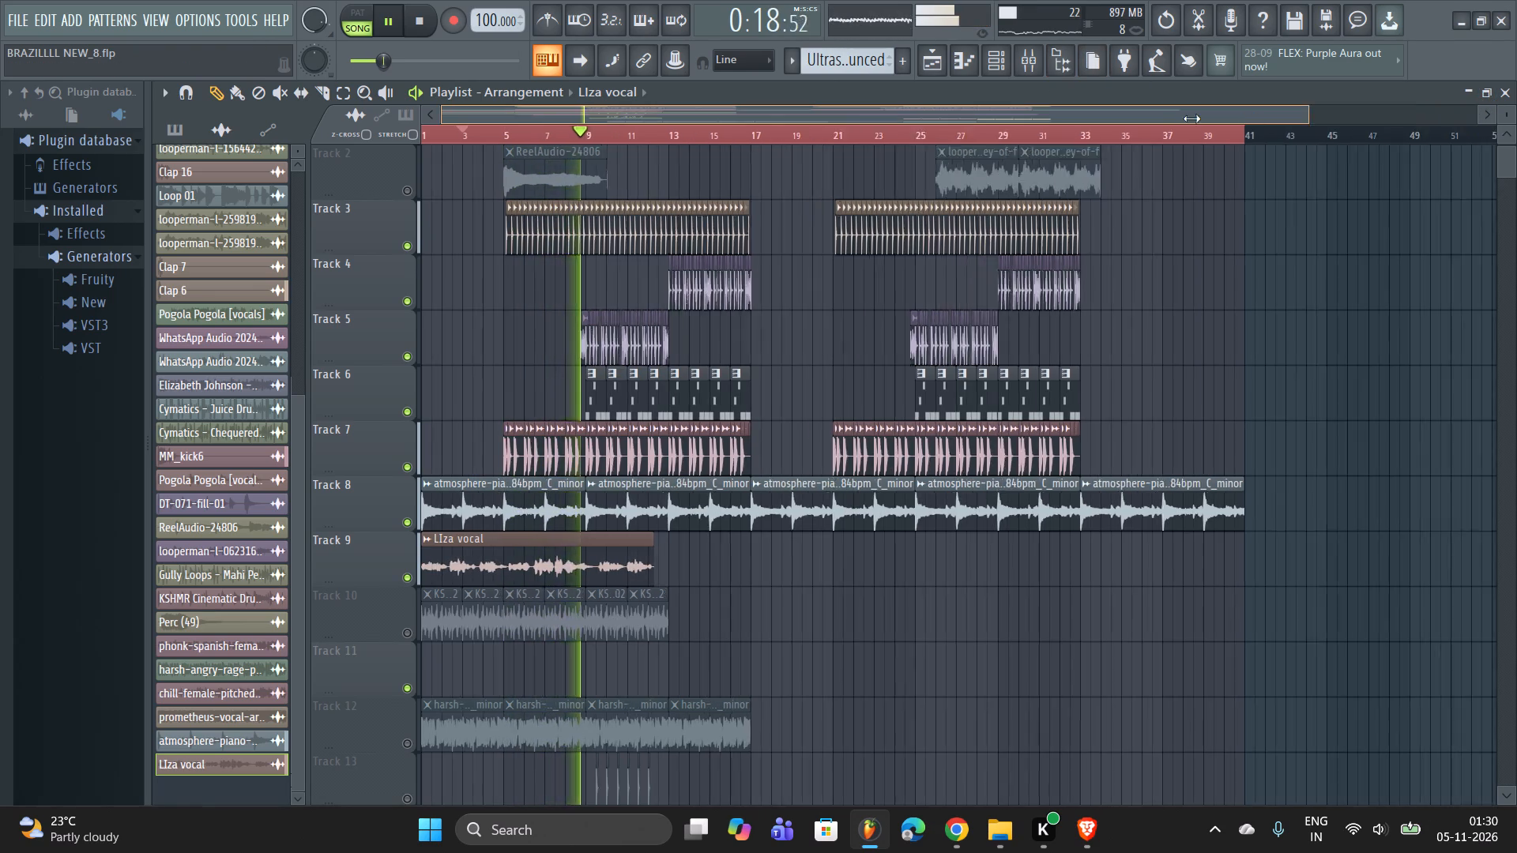
{"action": "left_click_drag", "start_coordinate": [1191, 118], "coordinate": [696, 178]}
{"action": "left_click", "coordinate": [694, 179]}
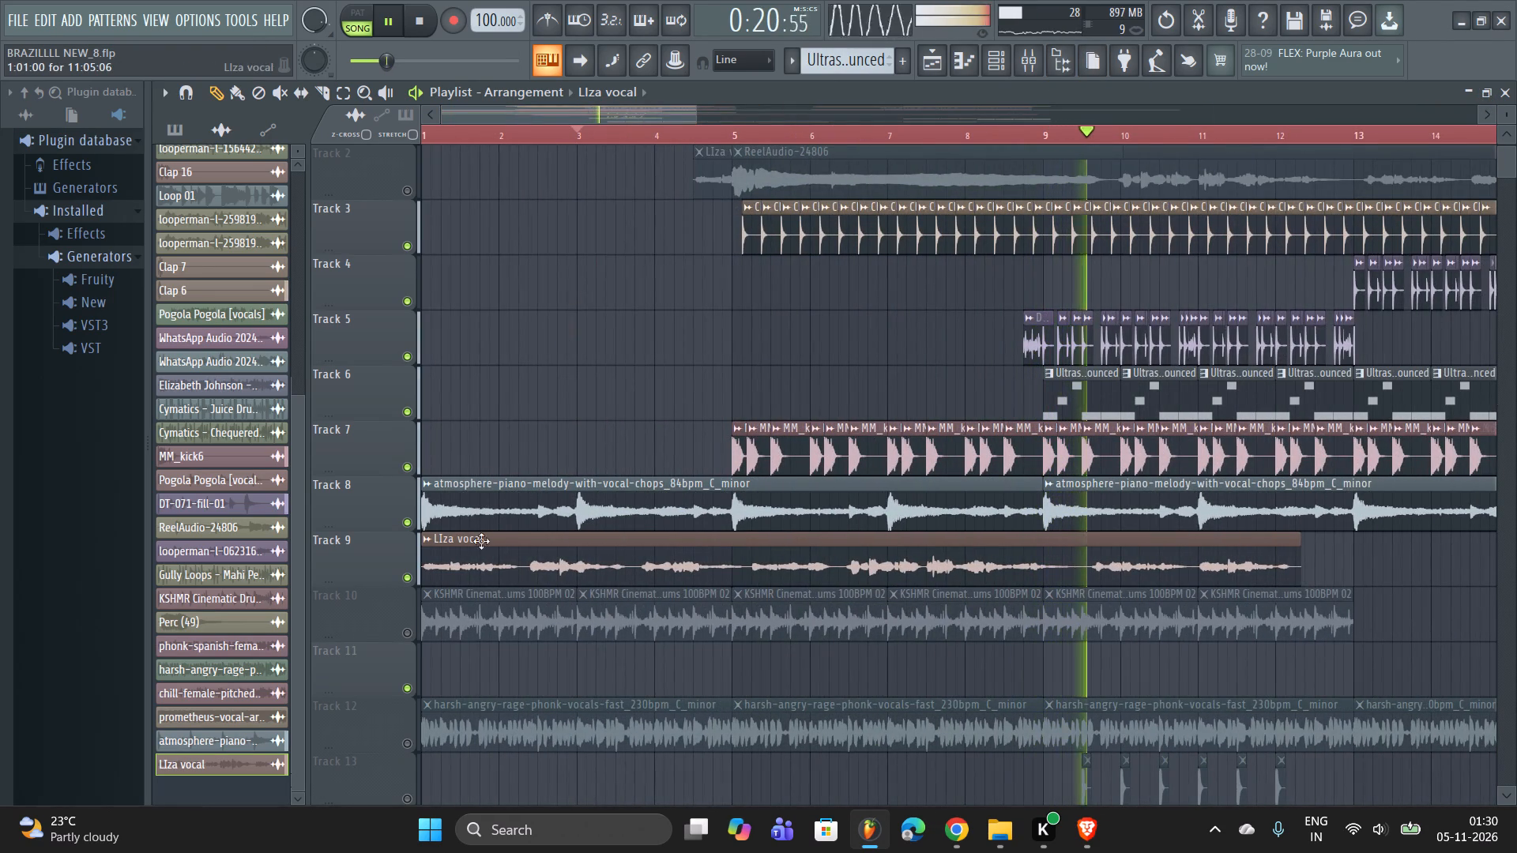
{"action": "left_click", "coordinate": [433, 539]}
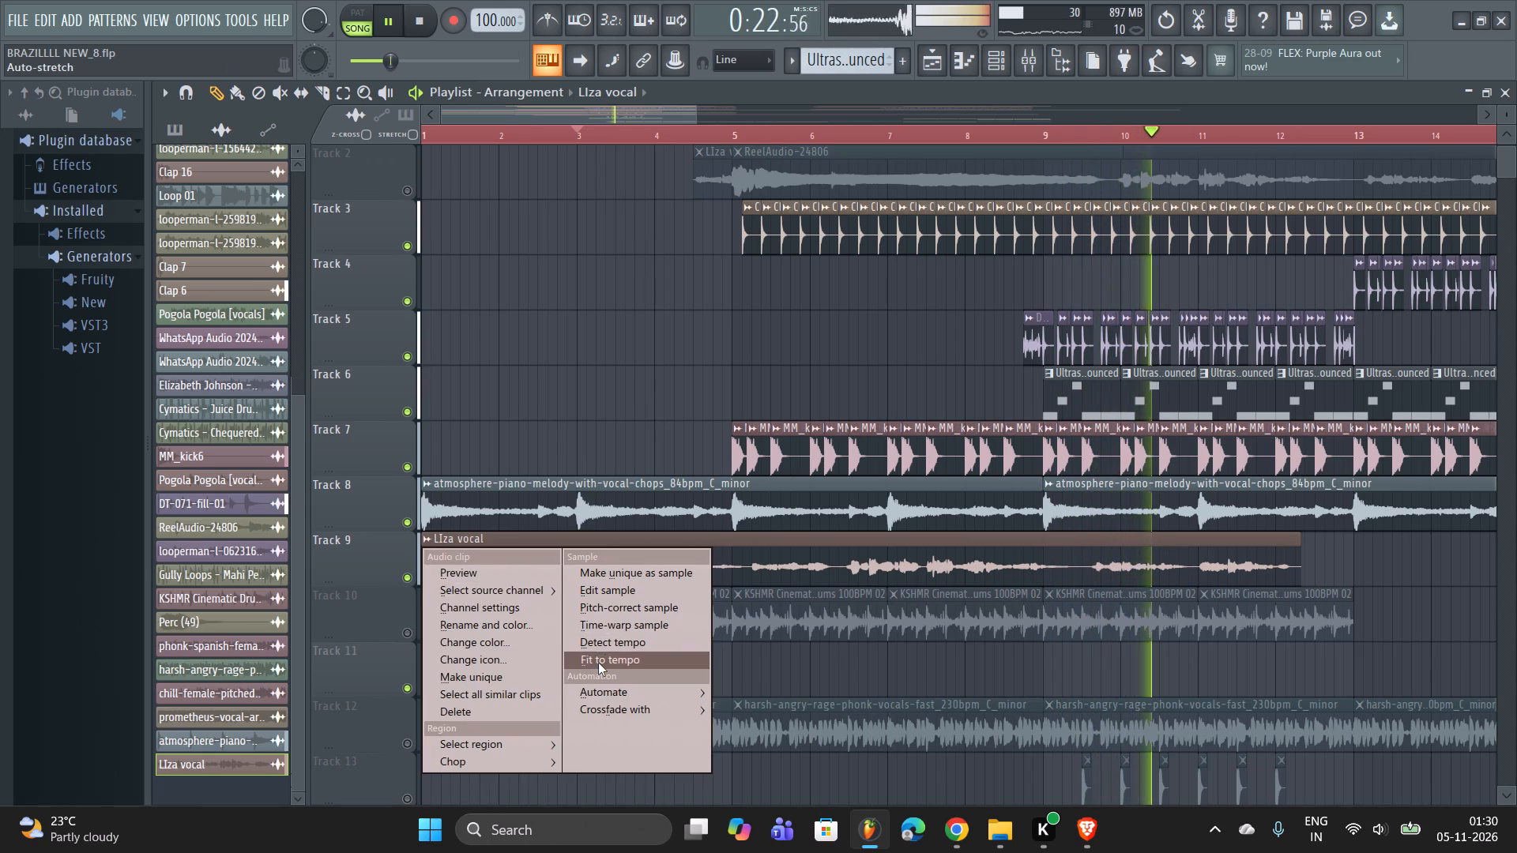
{"action": "left_click", "coordinate": [598, 663]}
{"action": "left_click", "coordinate": [757, 513]}
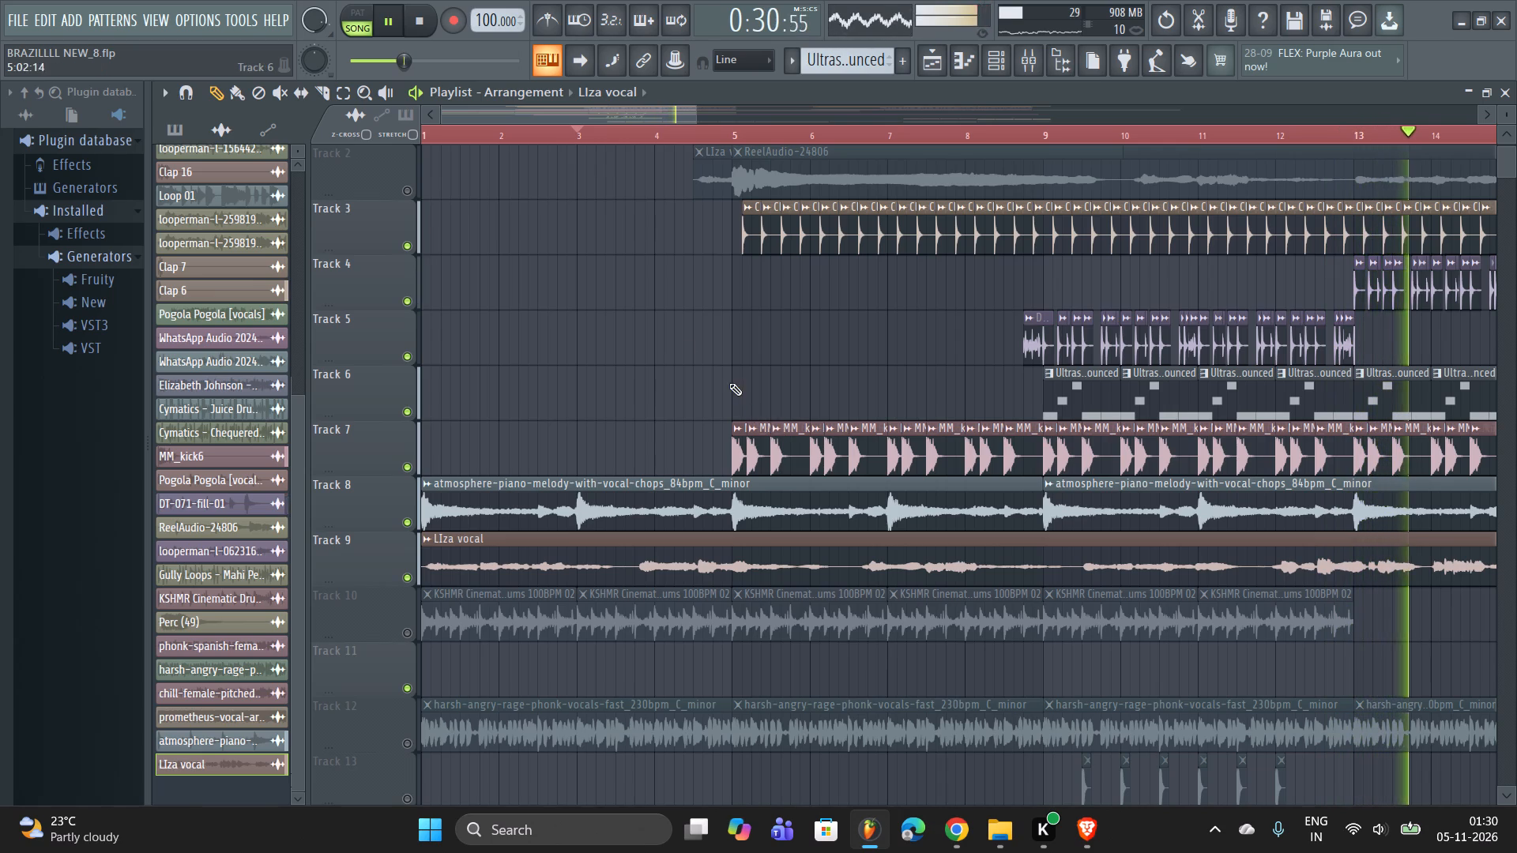
Mute the atmosphere piano melody on Track 8 and play the arrangement with the LIza vocal from bar 5.
{"action": "left_click_drag", "start_coordinate": [570, 115], "coordinate": [585, 116]}
{"action": "left_click", "coordinate": [585, 116]}
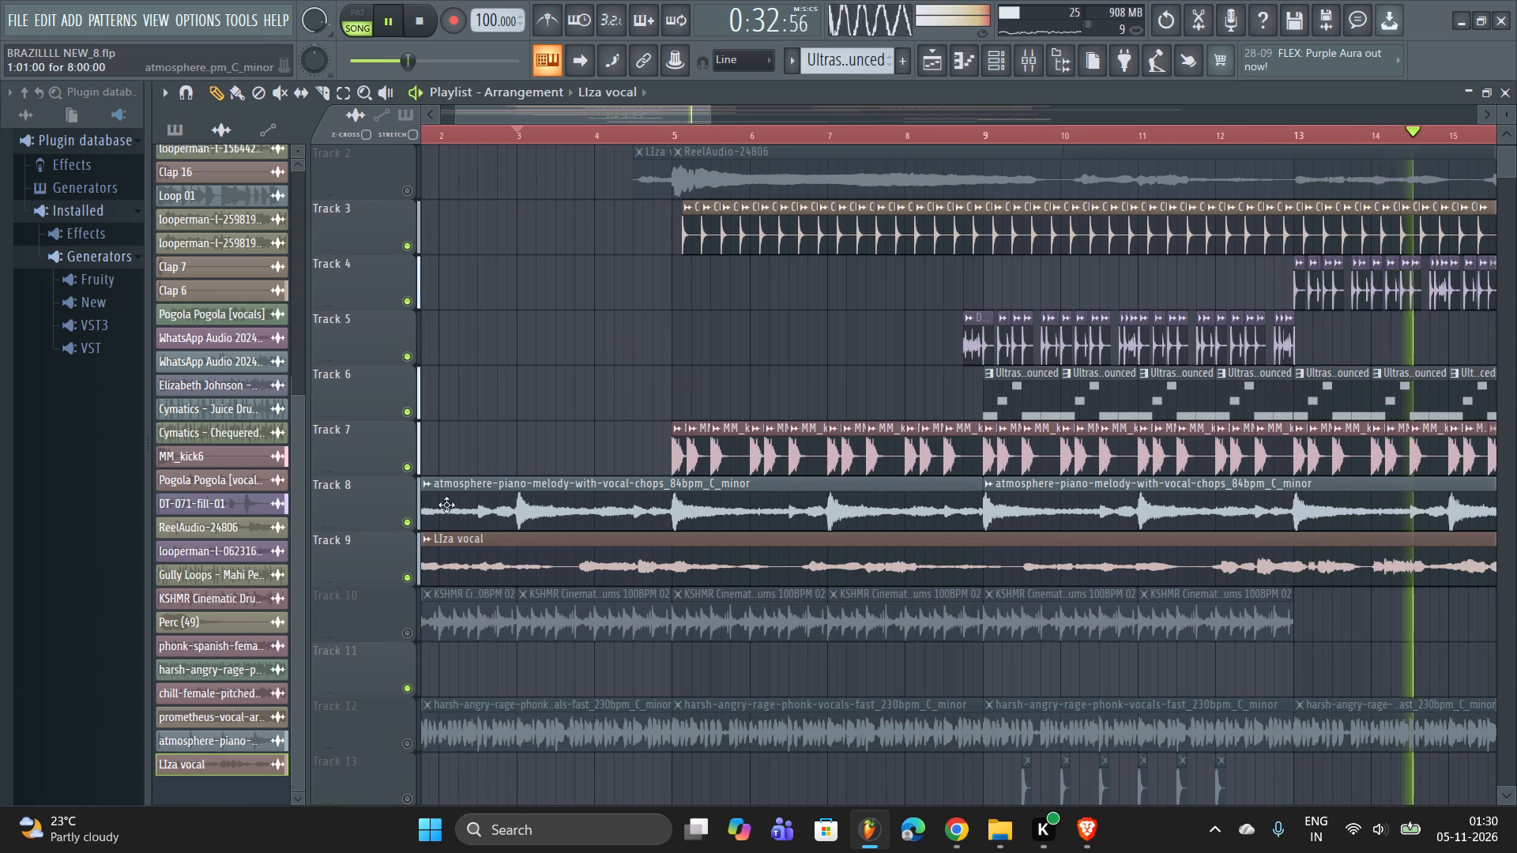
{"action": "left_click", "coordinate": [414, 515]}
{"action": "scroll", "coordinate": [491, 520], "scroll_direction": "up", "scroll_amount": 3}
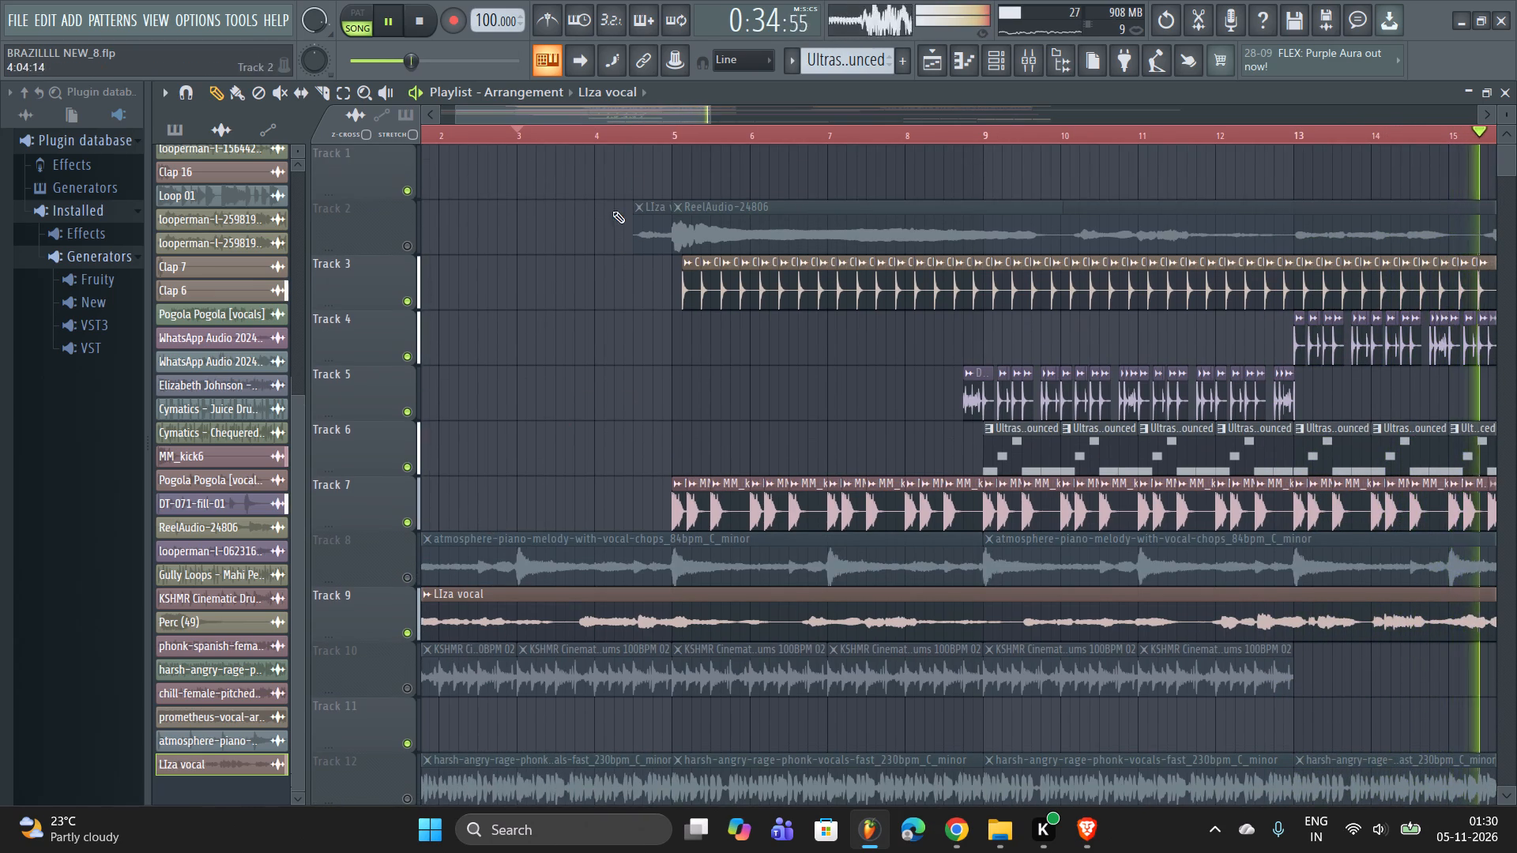
{"action": "left_click", "coordinate": [681, 130]}
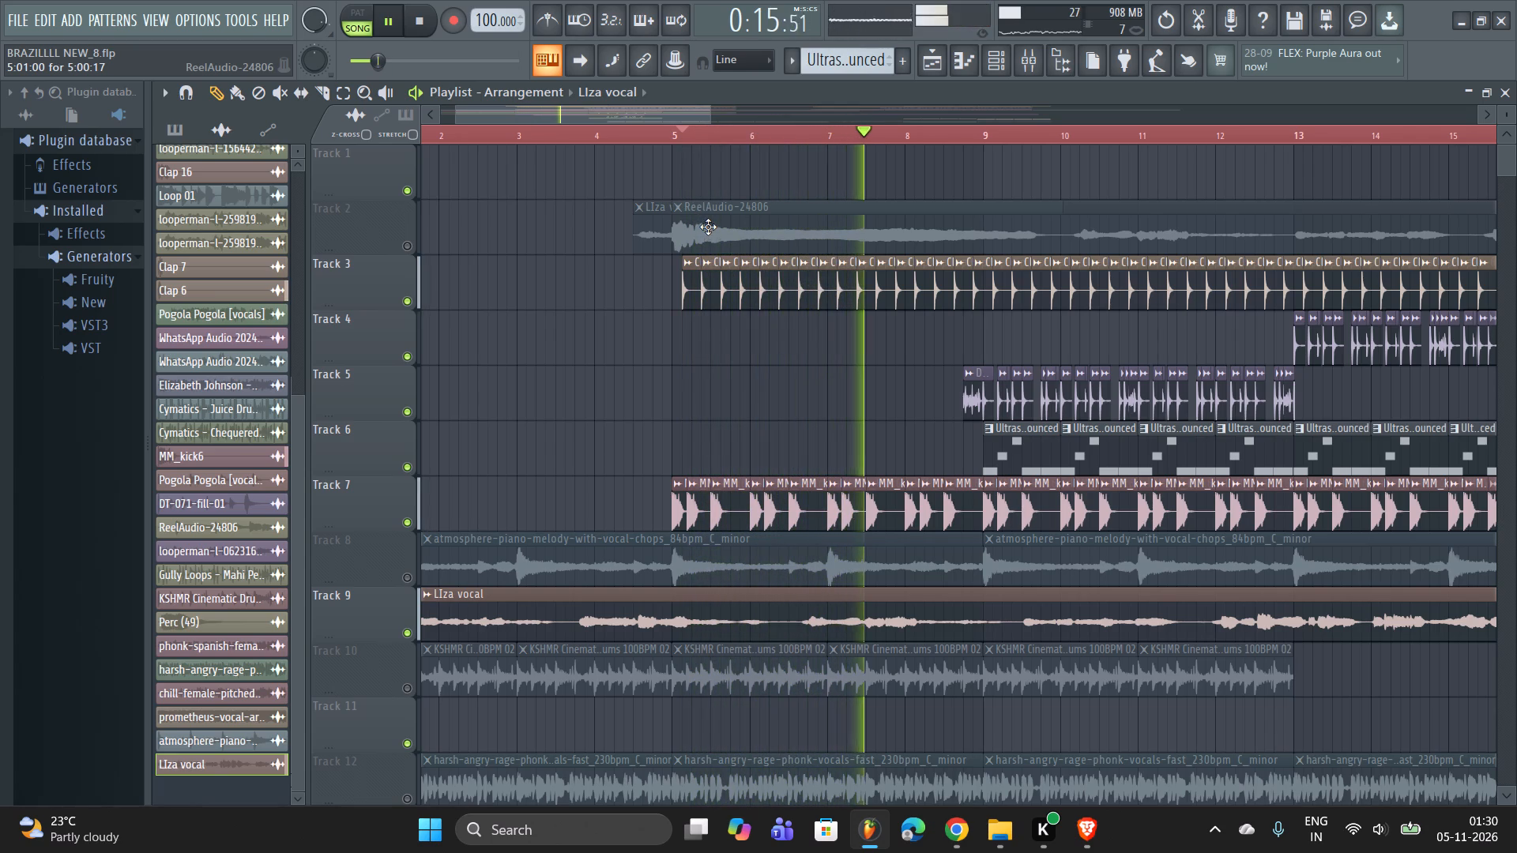
Slip the LIza vocal audio slightly earlier inside its clip on Track 9.
{"action": "left_click", "coordinate": [710, 111]}
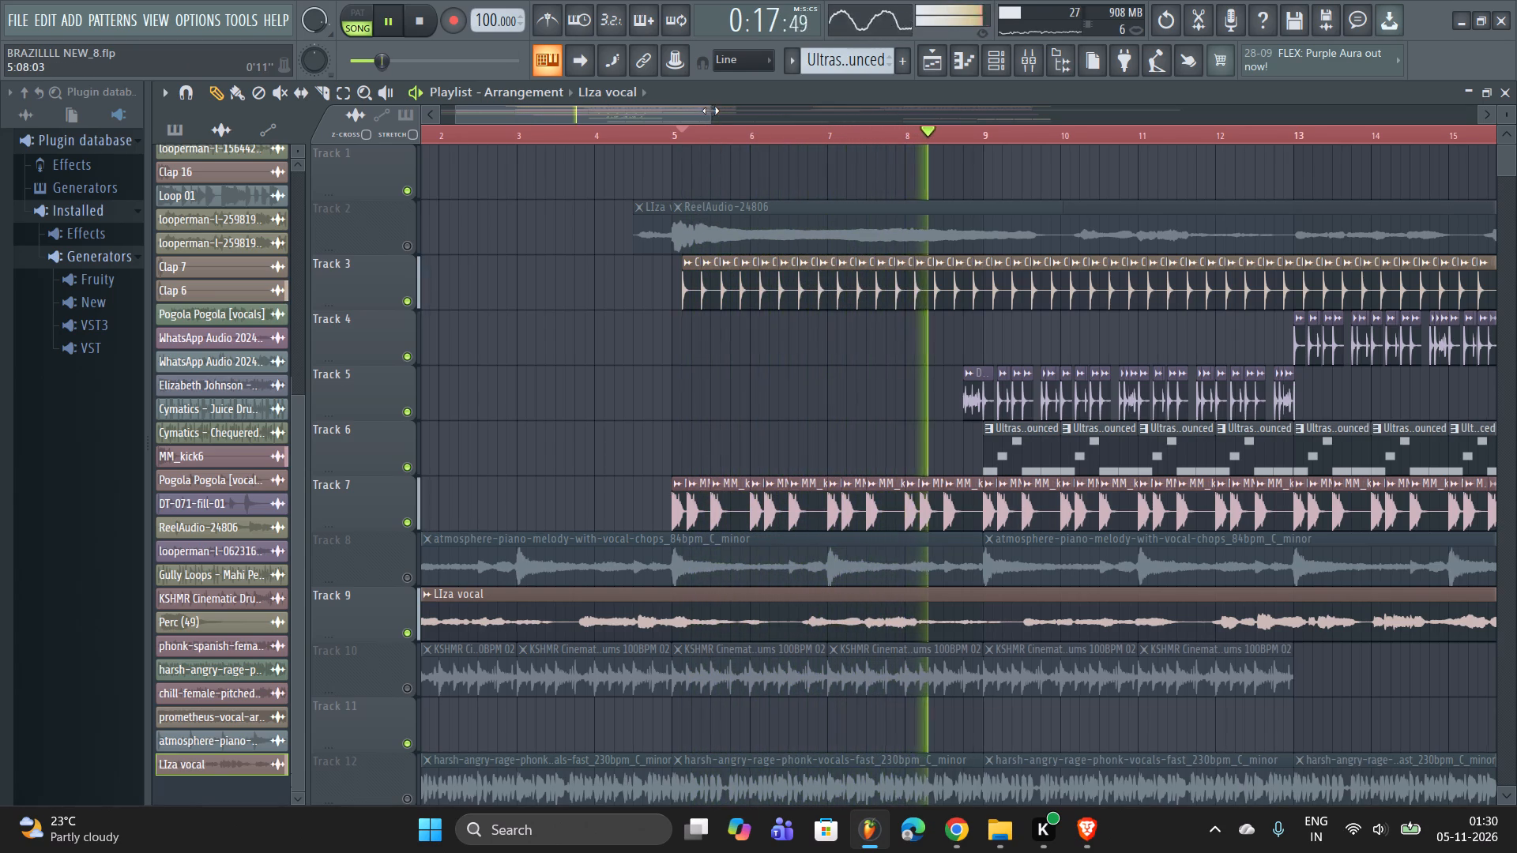
{"action": "left_click_drag", "start_coordinate": [711, 111], "coordinate": [881, 111]}
{"action": "left_click", "coordinate": [881, 111]}
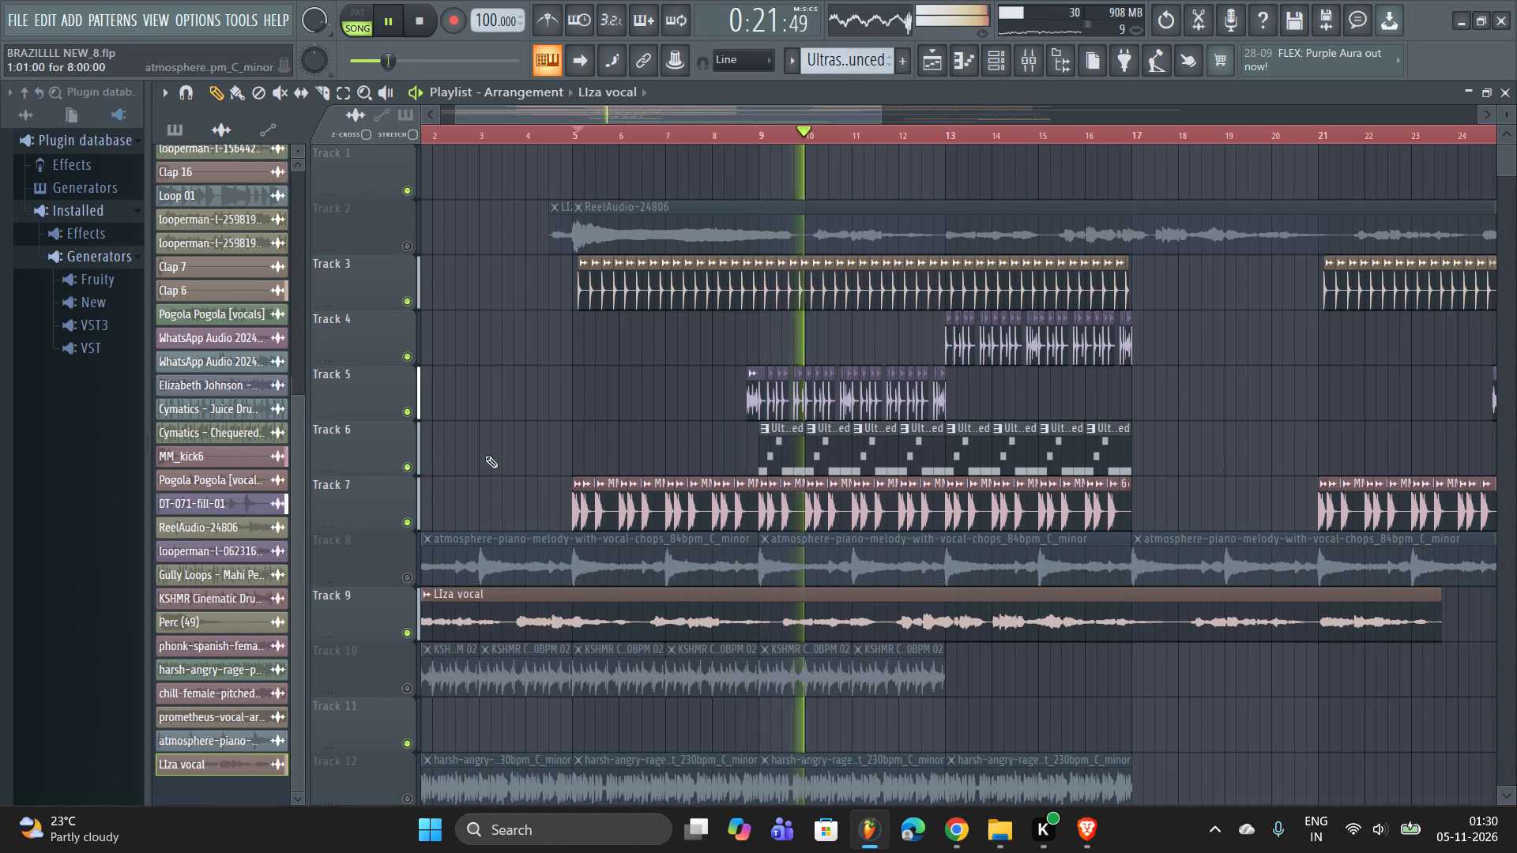
{"action": "left_click", "coordinate": [291, 86]}
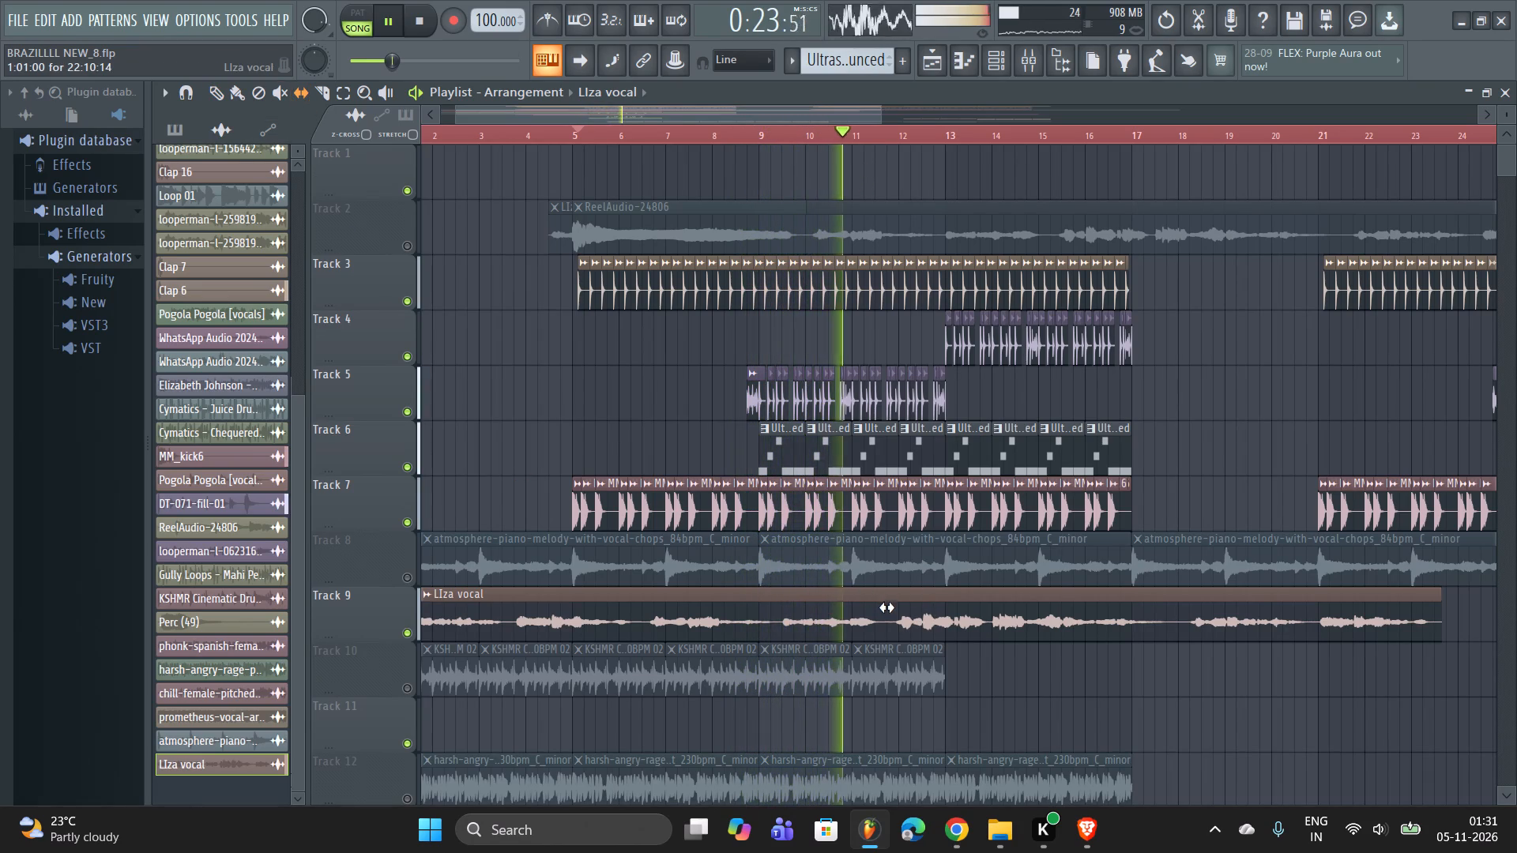
{"action": "left_click_drag", "start_coordinate": [887, 610], "coordinate": [870, 618]}
{"action": "left_click", "coordinate": [869, 618]}
{"action": "left_click_drag", "start_coordinate": [868, 619], "coordinate": [852, 627]}
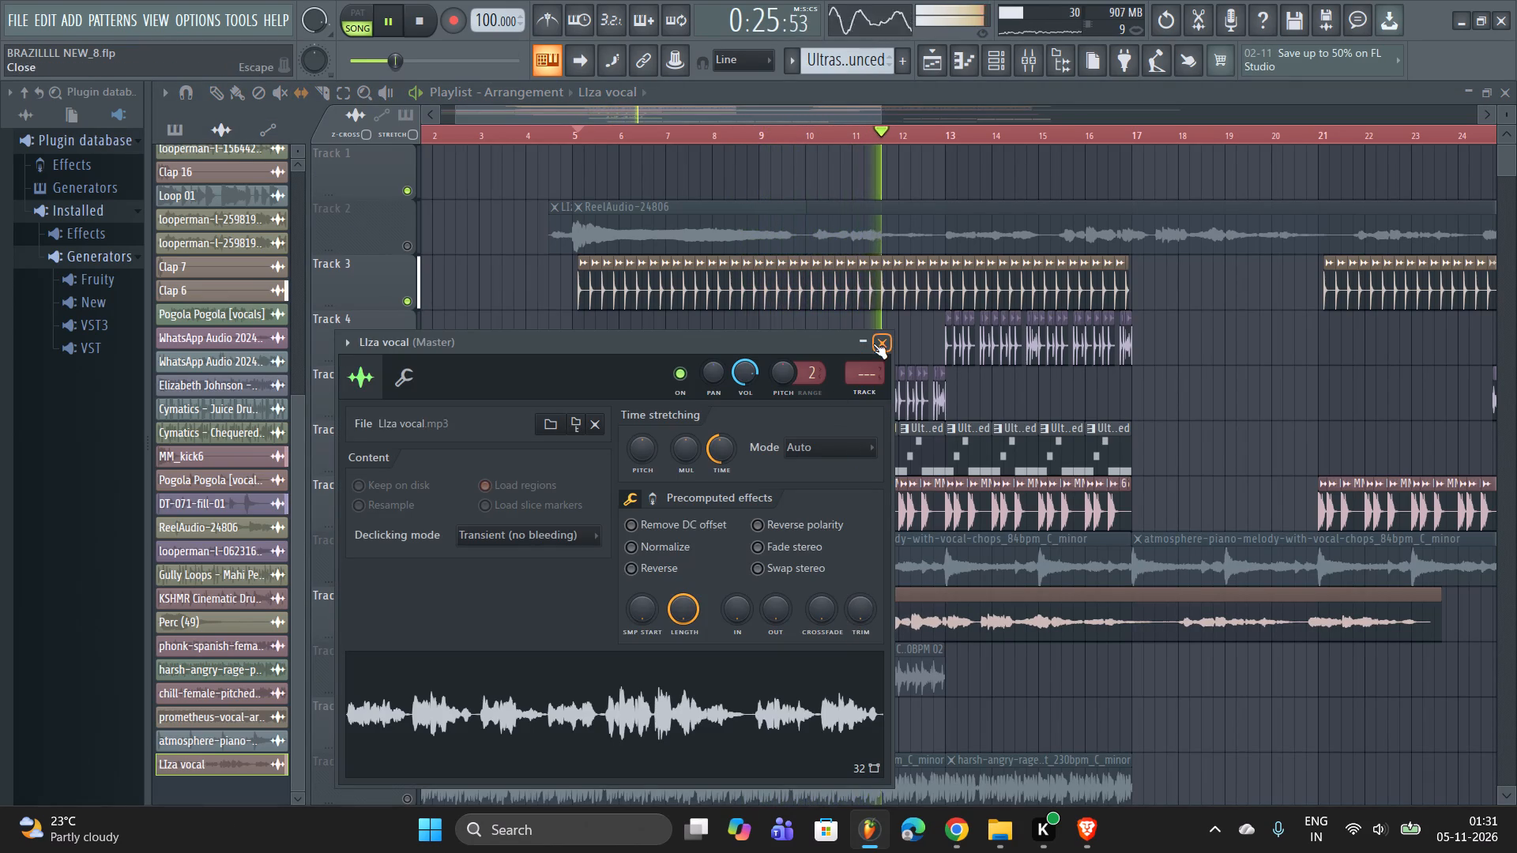
{"action": "left_click", "coordinate": [873, 344]}
{"action": "left_click_drag", "start_coordinate": [875, 628], "coordinate": [860, 637]}
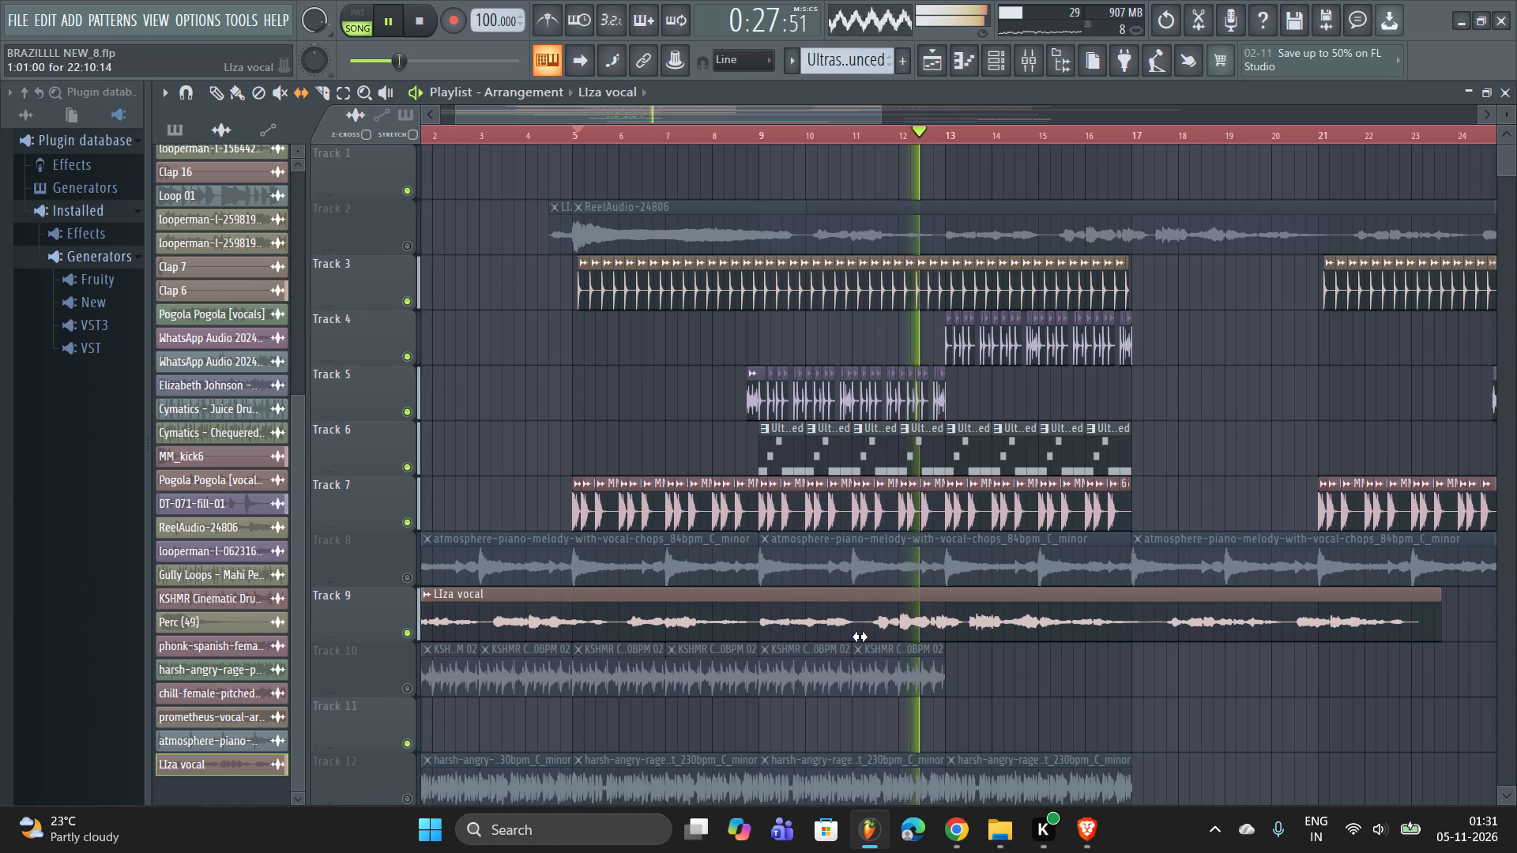
{"action": "left_click_drag", "start_coordinate": [860, 637], "coordinate": [861, 637]}
{"action": "right_click", "coordinate": [1088, 652]}
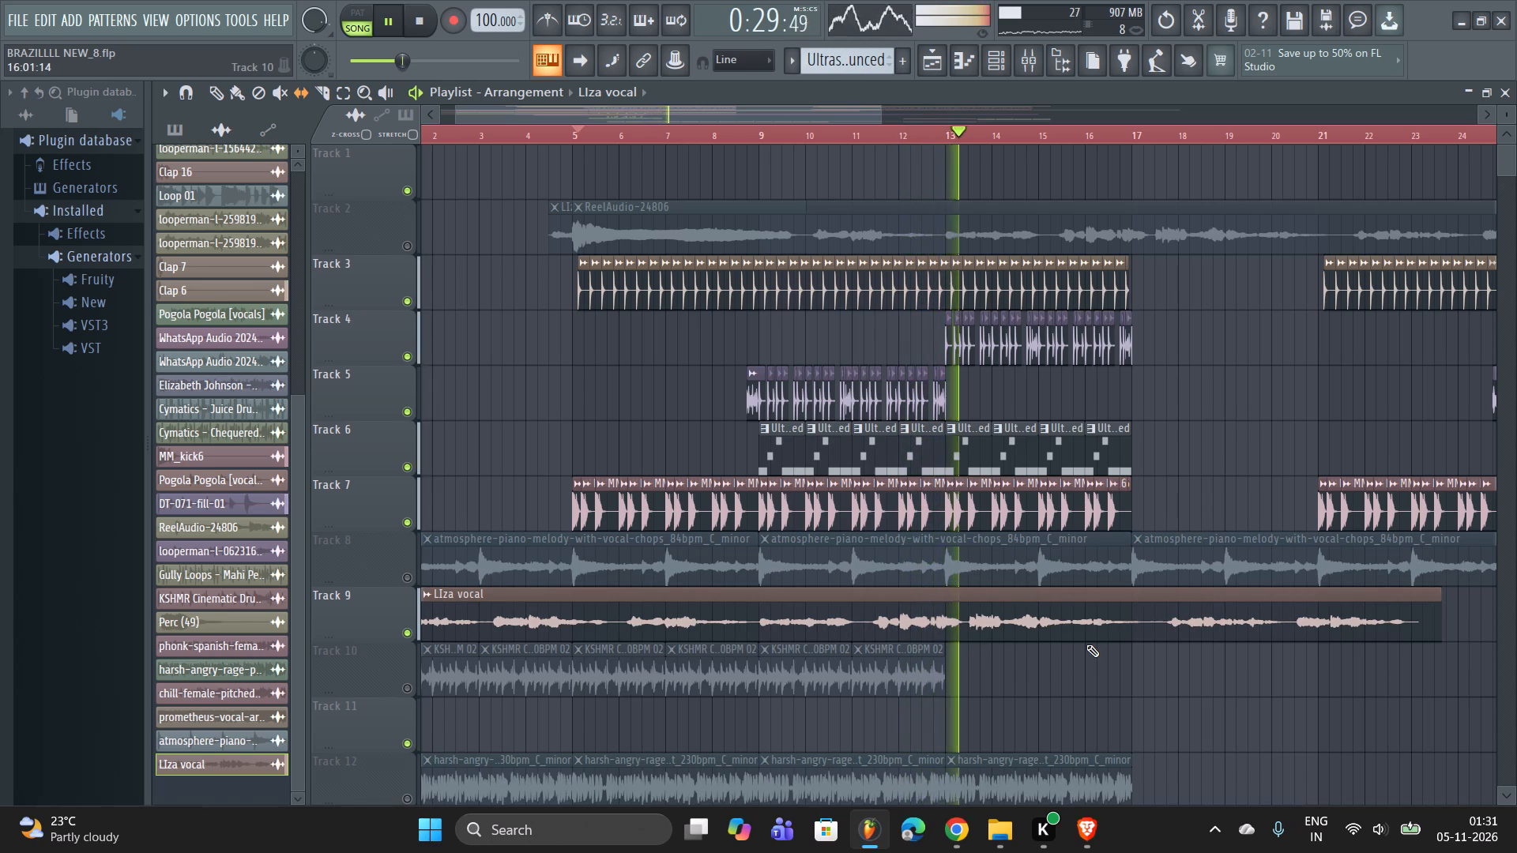
Unmute Track 2, pull the stray LIza vocal clip off it onto Track 1 and delete that clip.
{"action": "scroll", "coordinate": [1045, 559], "scroll_direction": "up", "scroll_amount": 2}
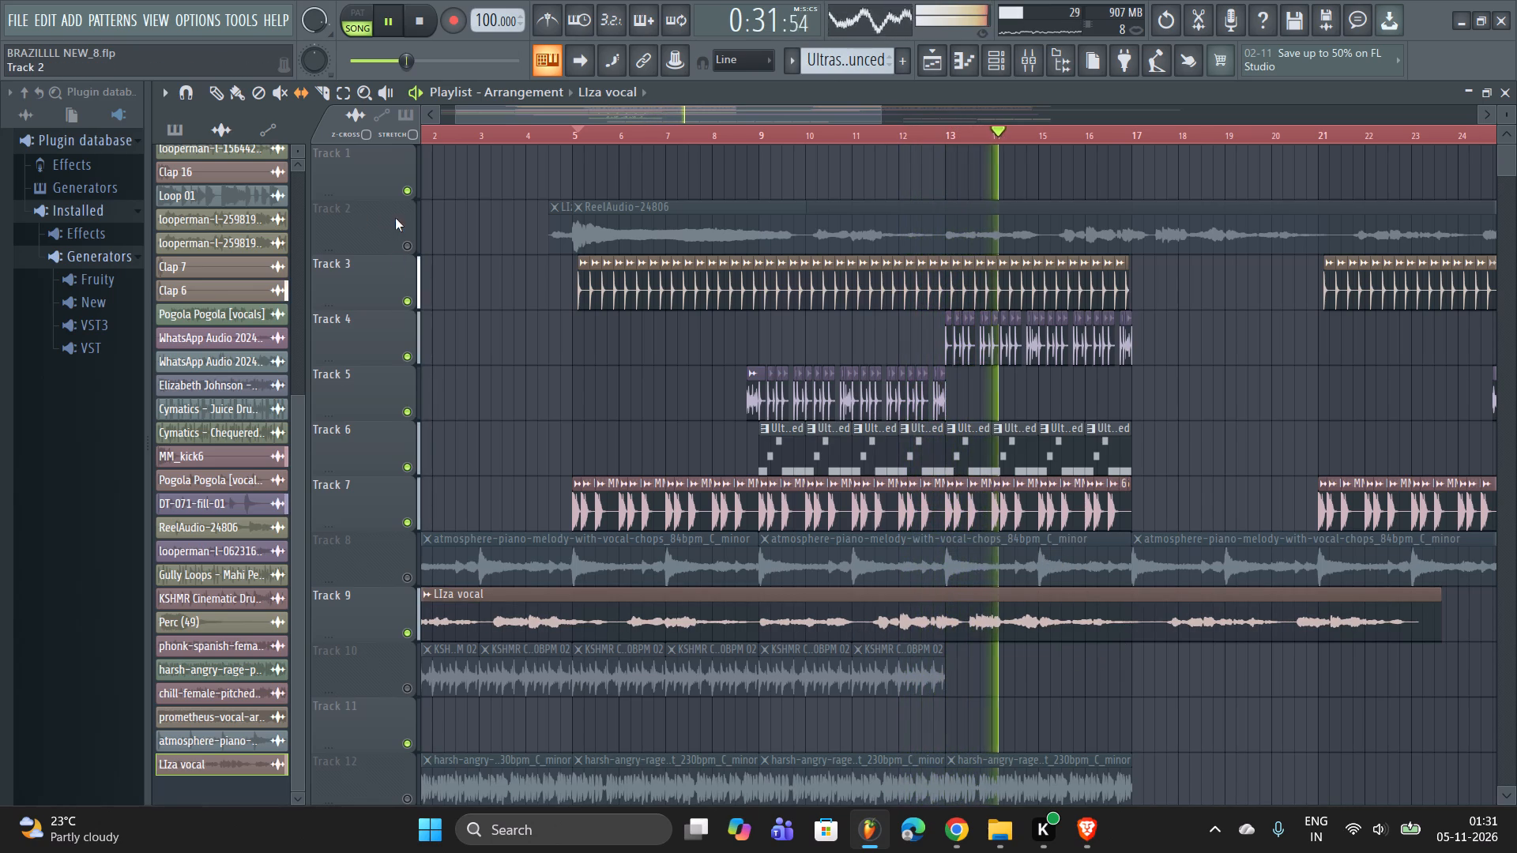
{"action": "left_click", "coordinate": [403, 243]}
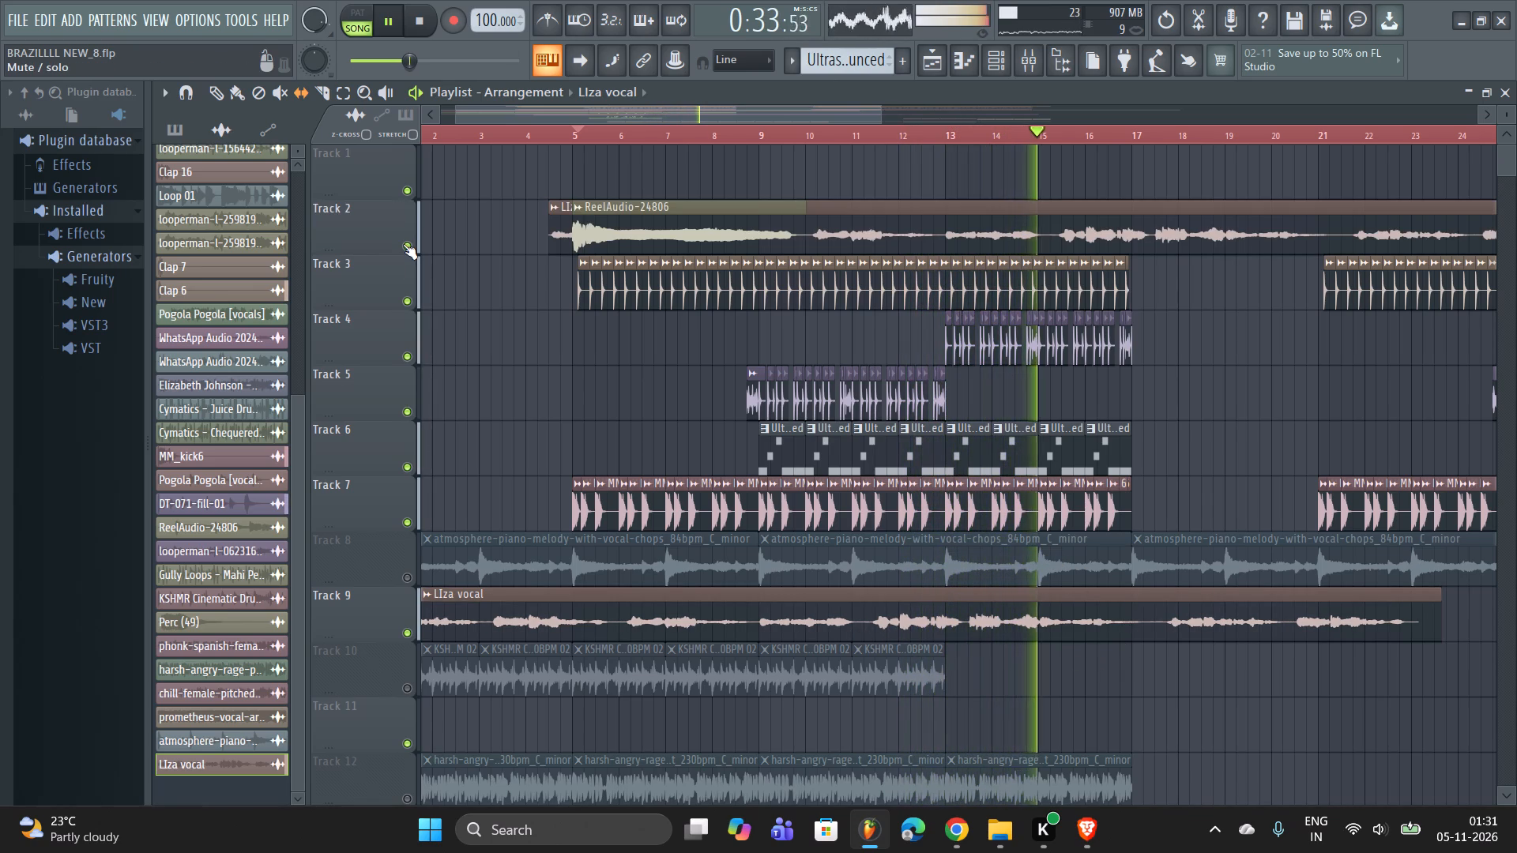
{"action": "left_click_drag", "start_coordinate": [859, 206], "coordinate": [838, 115]}
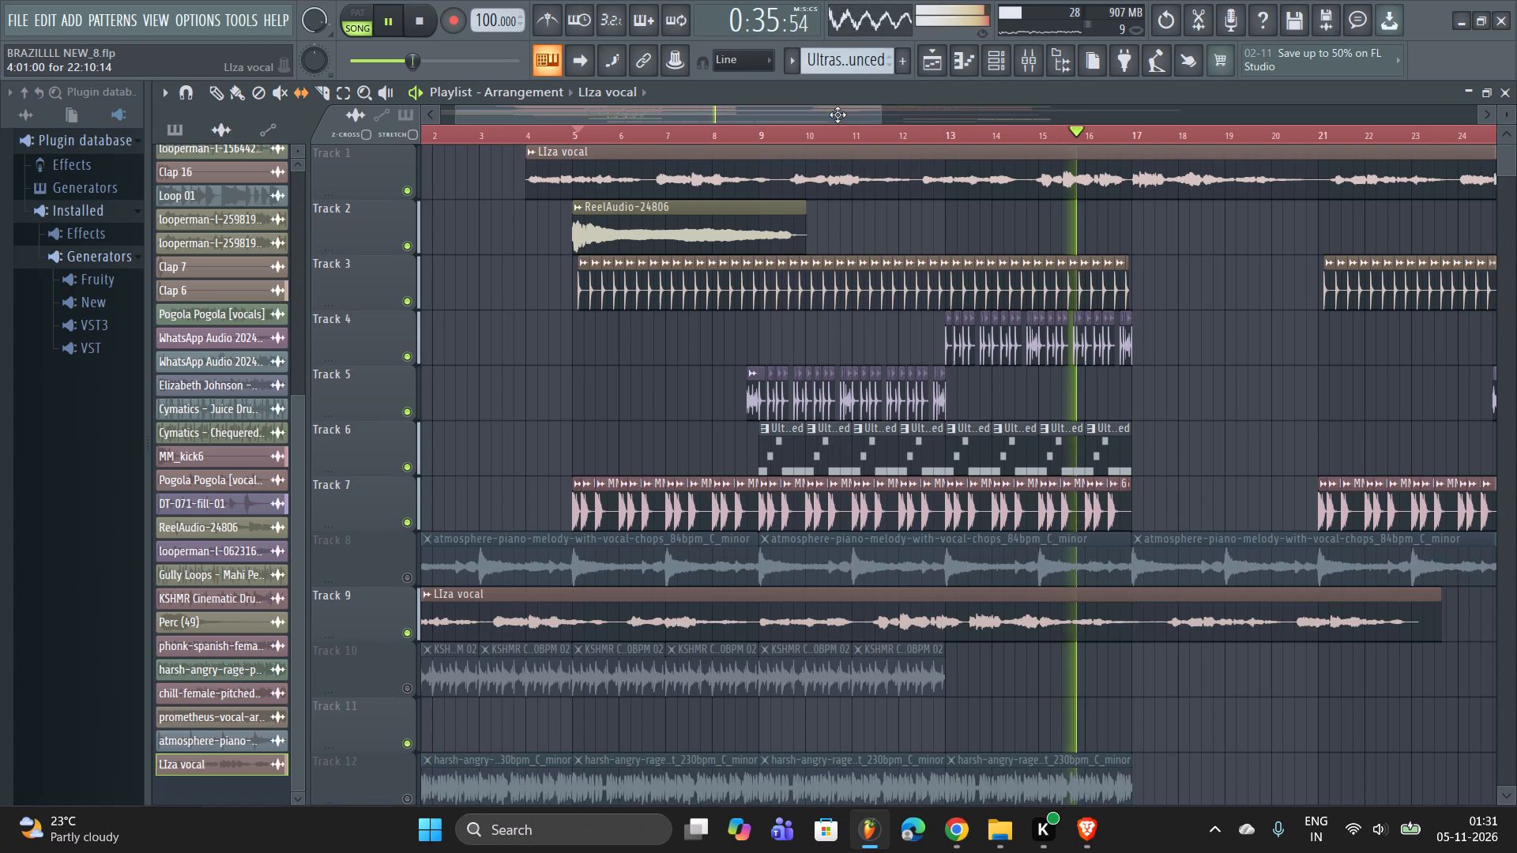
{"action": "left_click_drag", "start_coordinate": [838, 115], "coordinate": [852, 104]}
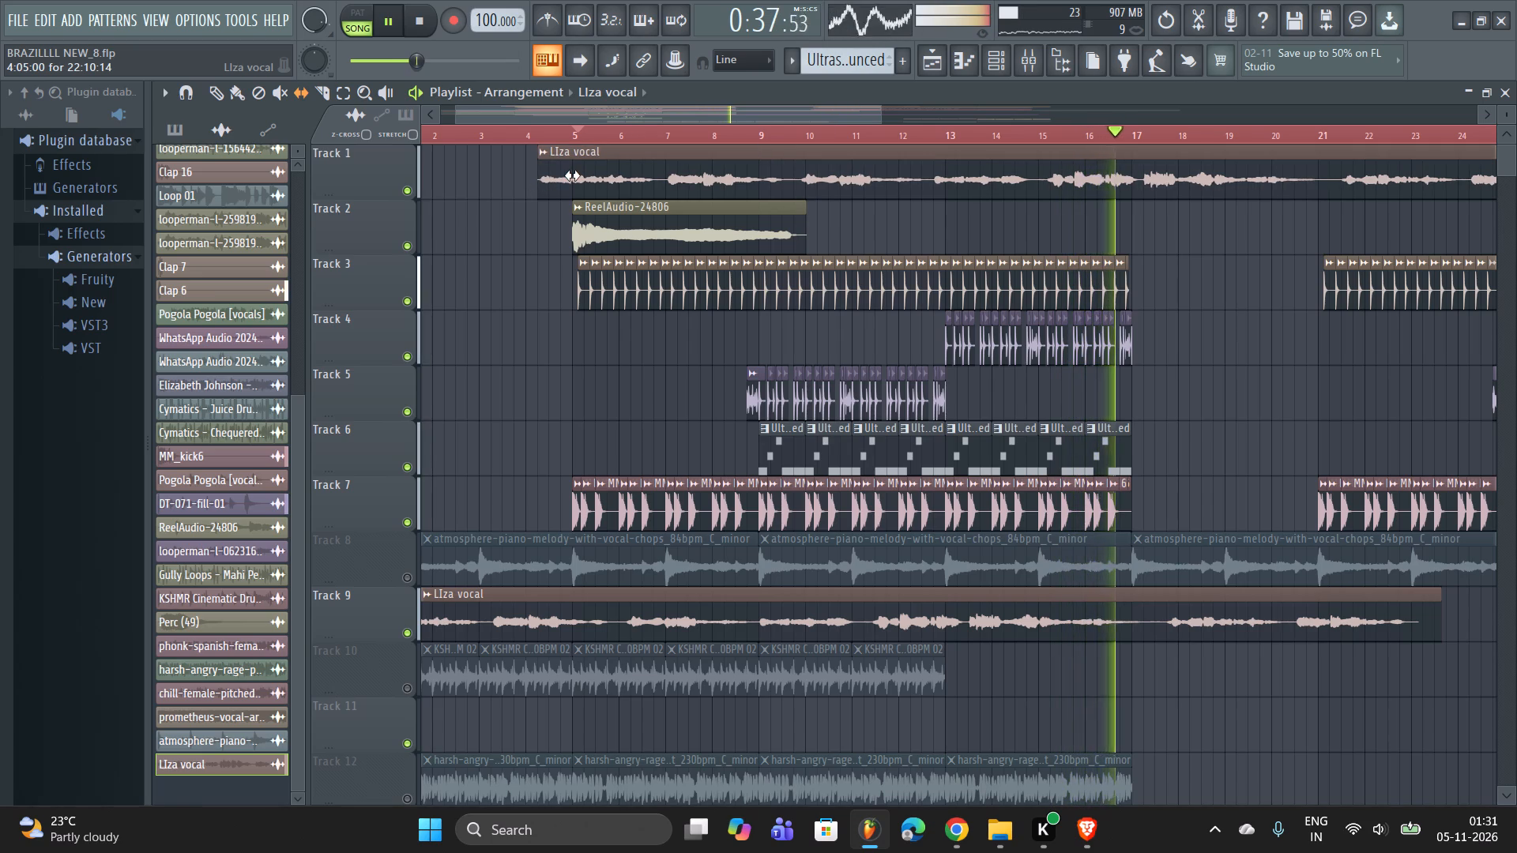
{"action": "right_click", "coordinate": [597, 174]}
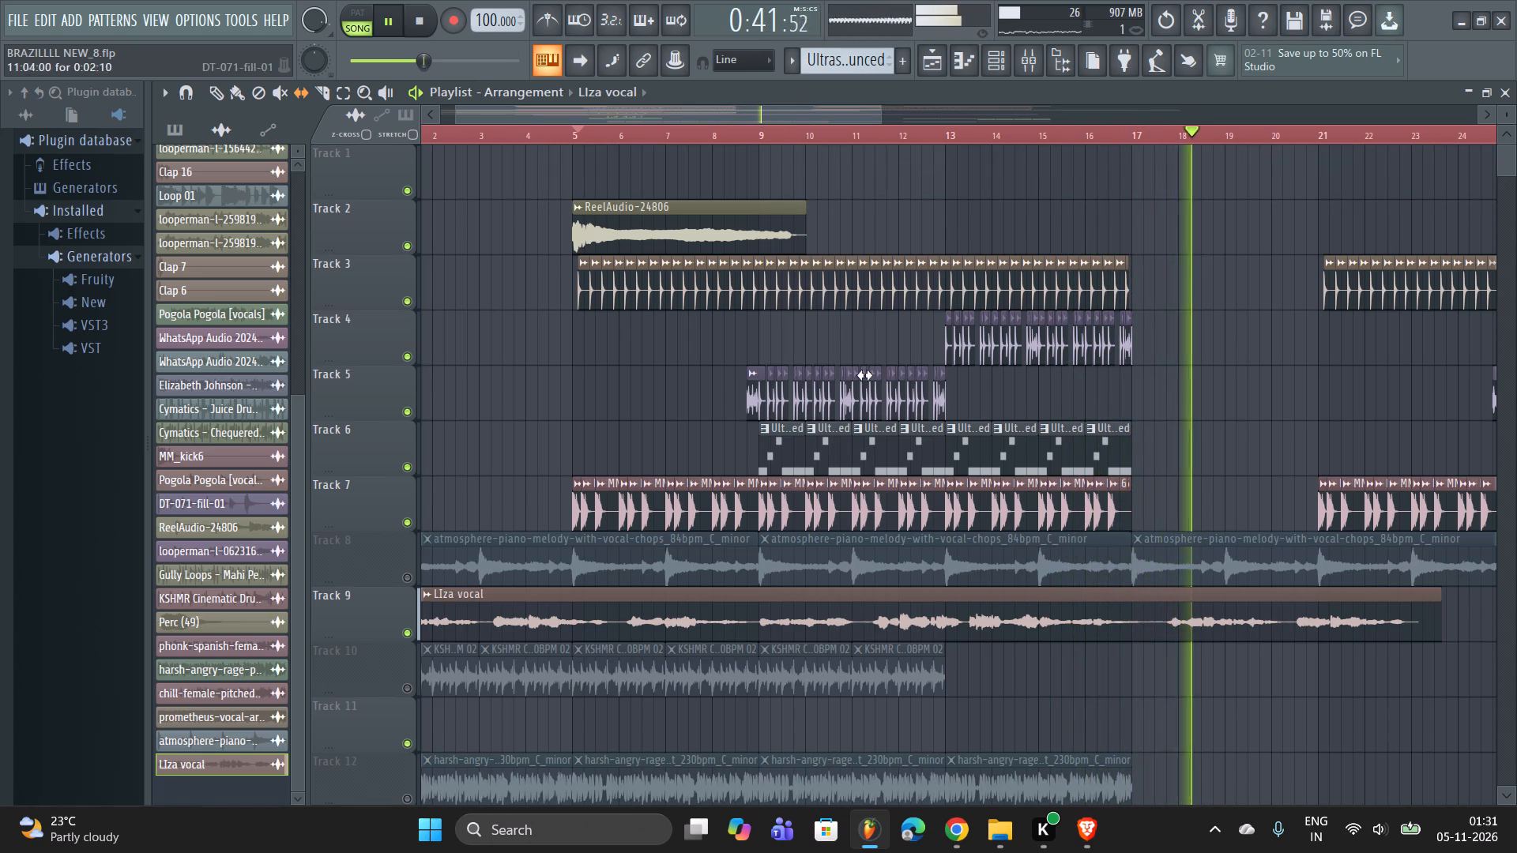
Audition the arrangement with the LIza vocal from about bar 7 while looking through the muted and active tracks.
{"action": "scroll", "coordinate": [815, 383], "scroll_direction": "down", "scroll_amount": 4}
{"action": "left_click", "coordinate": [700, 135]}
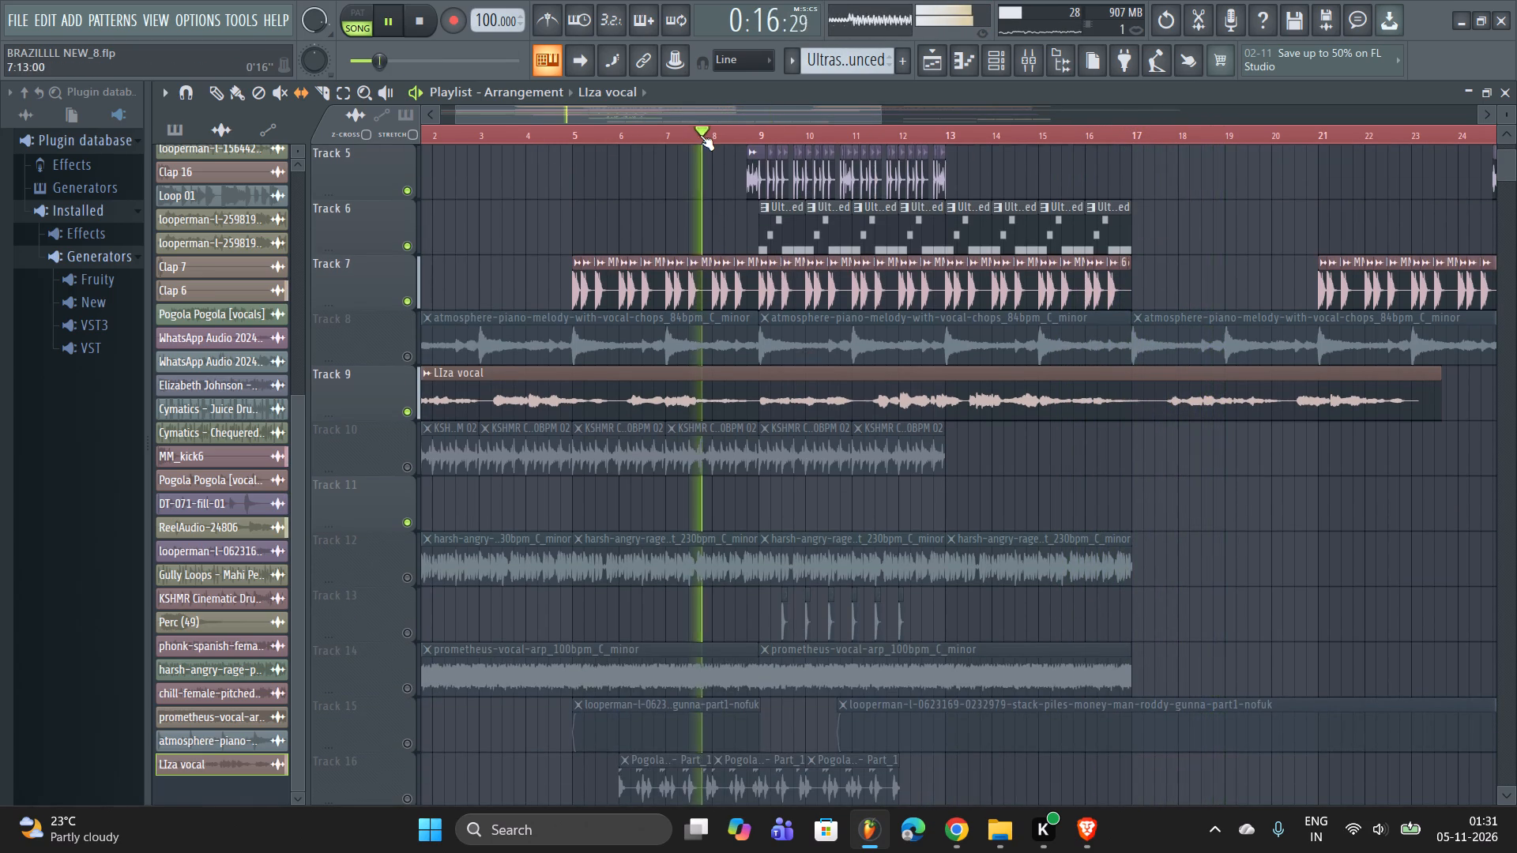
{"action": "scroll", "coordinate": [601, 549], "scroll_direction": "down", "scroll_amount": 1}
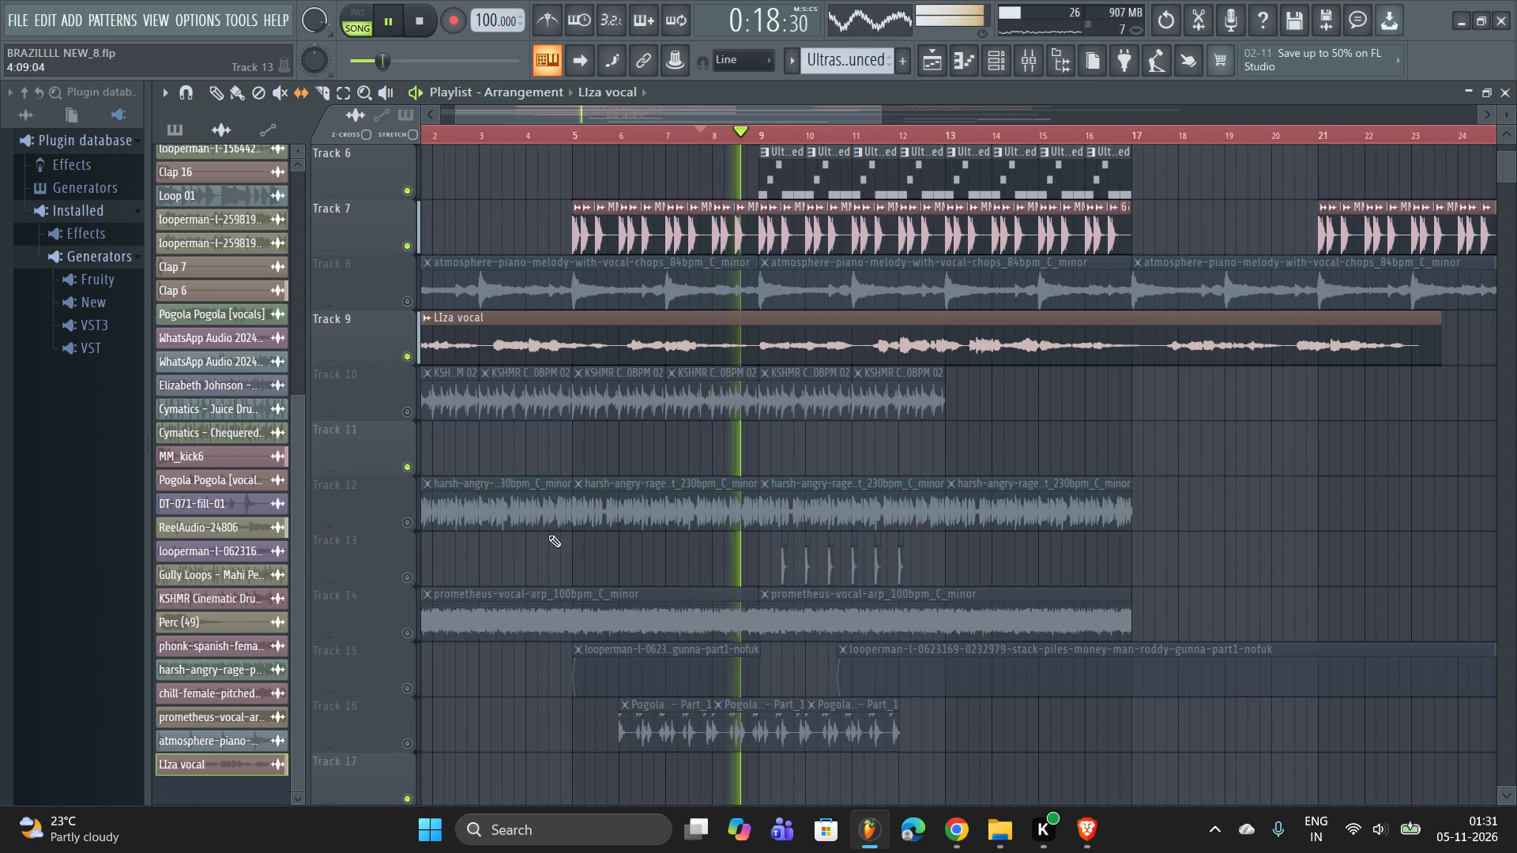
{"action": "scroll", "coordinate": [548, 535], "scroll_direction": "up", "scroll_amount": 8}
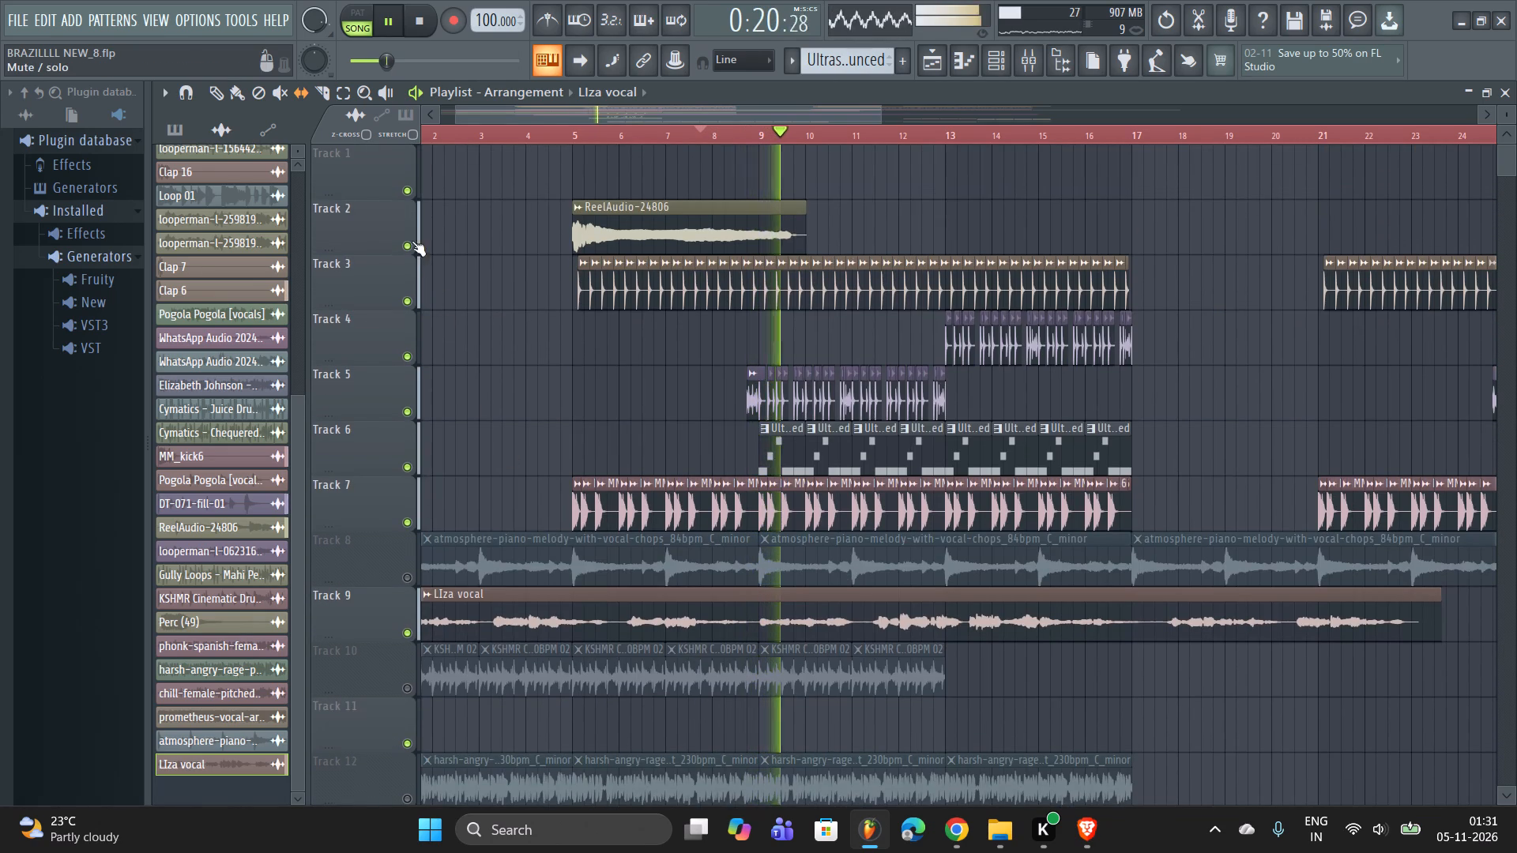
Mute Track 2 and unmute the atmosphere piano melody on Track 8.
{"action": "left_click", "coordinate": [401, 236]}
{"action": "scroll", "coordinate": [493, 408], "scroll_direction": "down", "scroll_amount": 2}
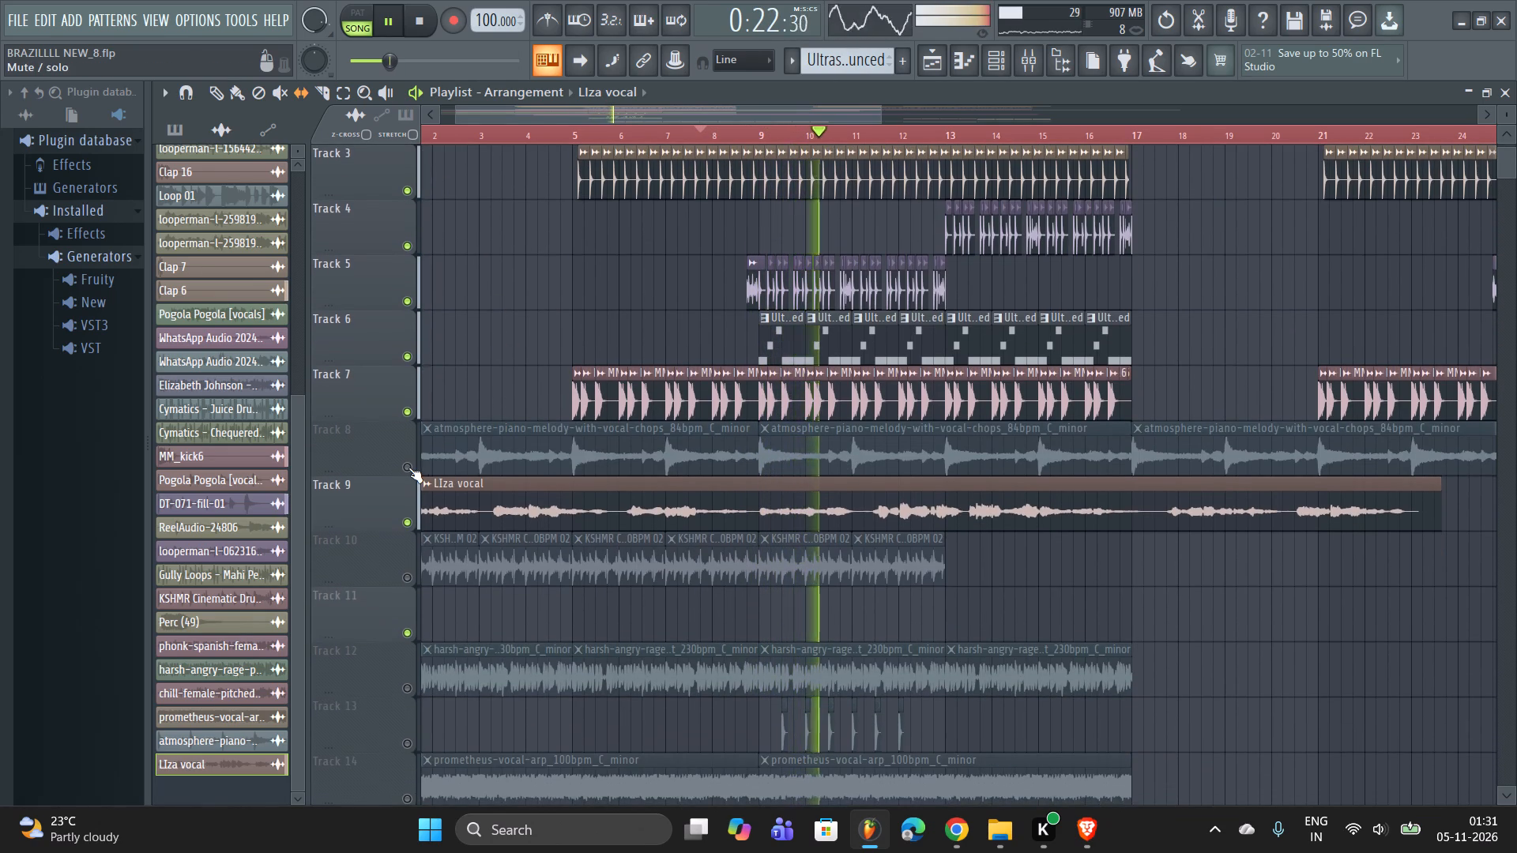
{"action": "left_click", "coordinate": [408, 468]}
{"action": "left_click", "coordinate": [408, 468]}
{"action": "left_click", "coordinate": [408, 468]}
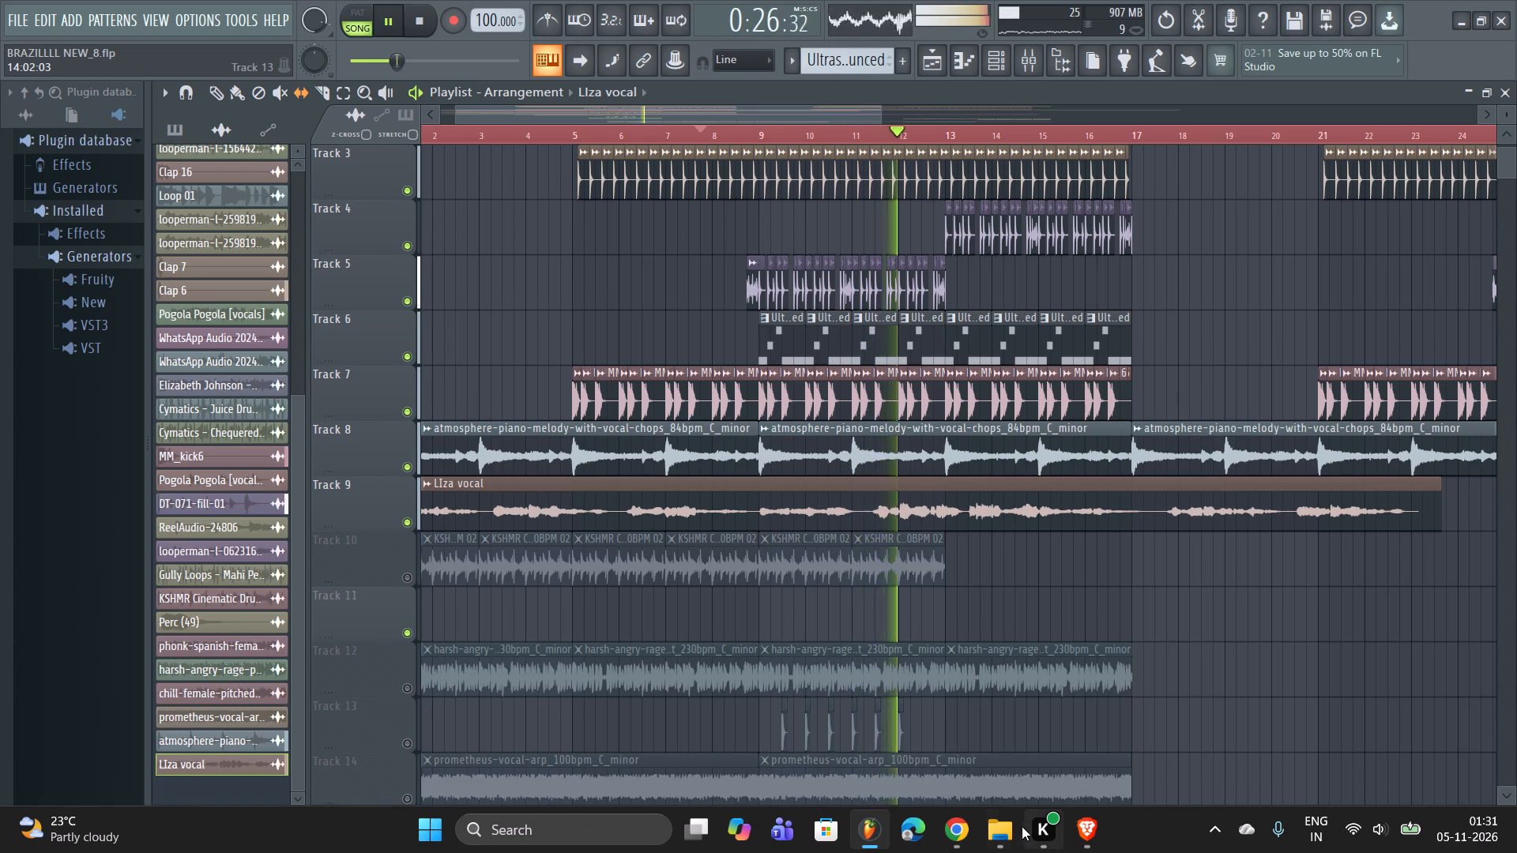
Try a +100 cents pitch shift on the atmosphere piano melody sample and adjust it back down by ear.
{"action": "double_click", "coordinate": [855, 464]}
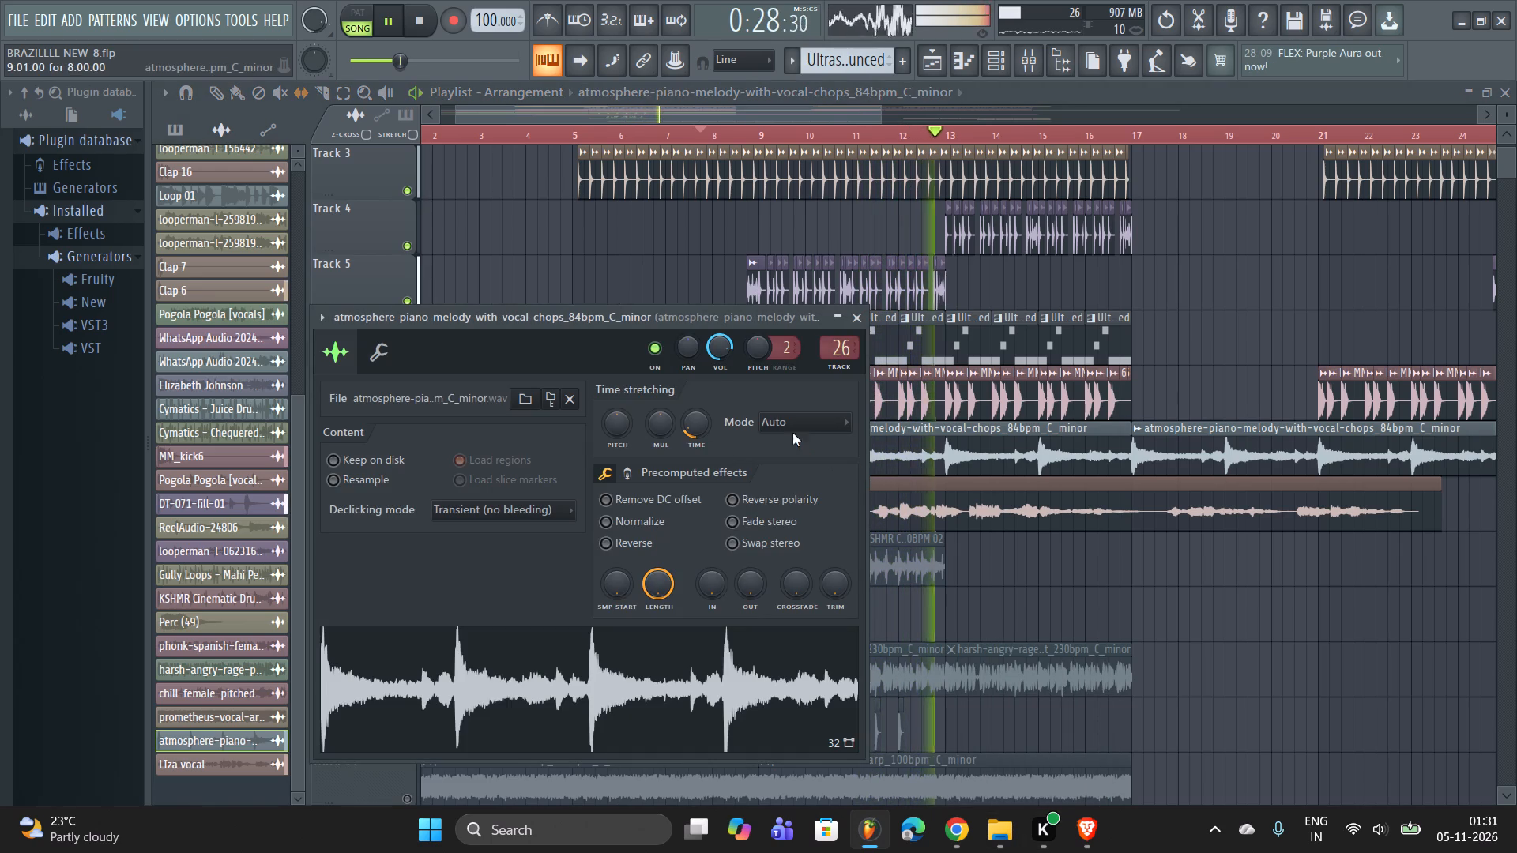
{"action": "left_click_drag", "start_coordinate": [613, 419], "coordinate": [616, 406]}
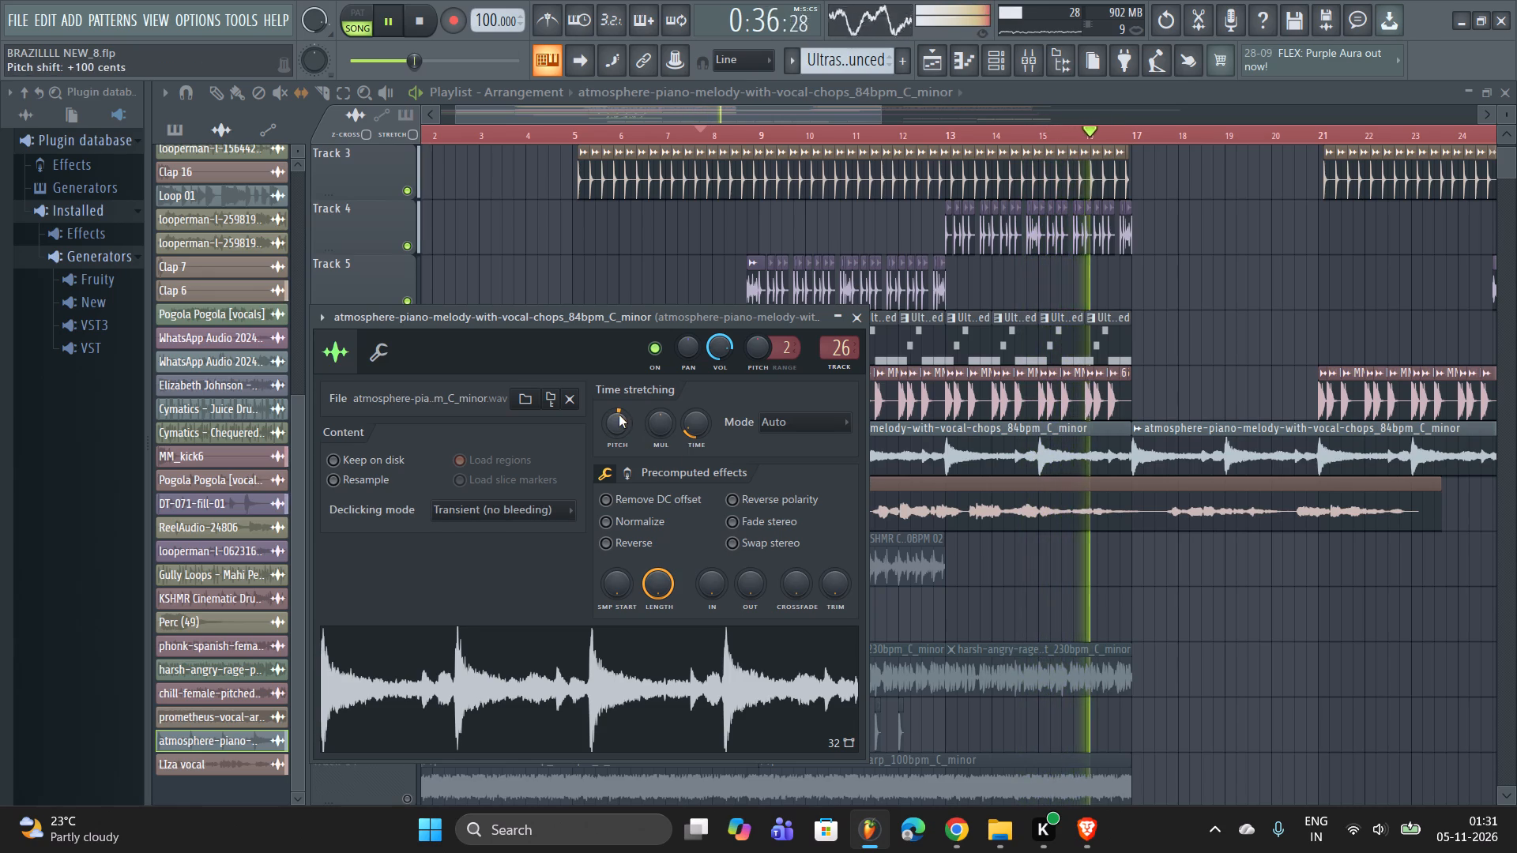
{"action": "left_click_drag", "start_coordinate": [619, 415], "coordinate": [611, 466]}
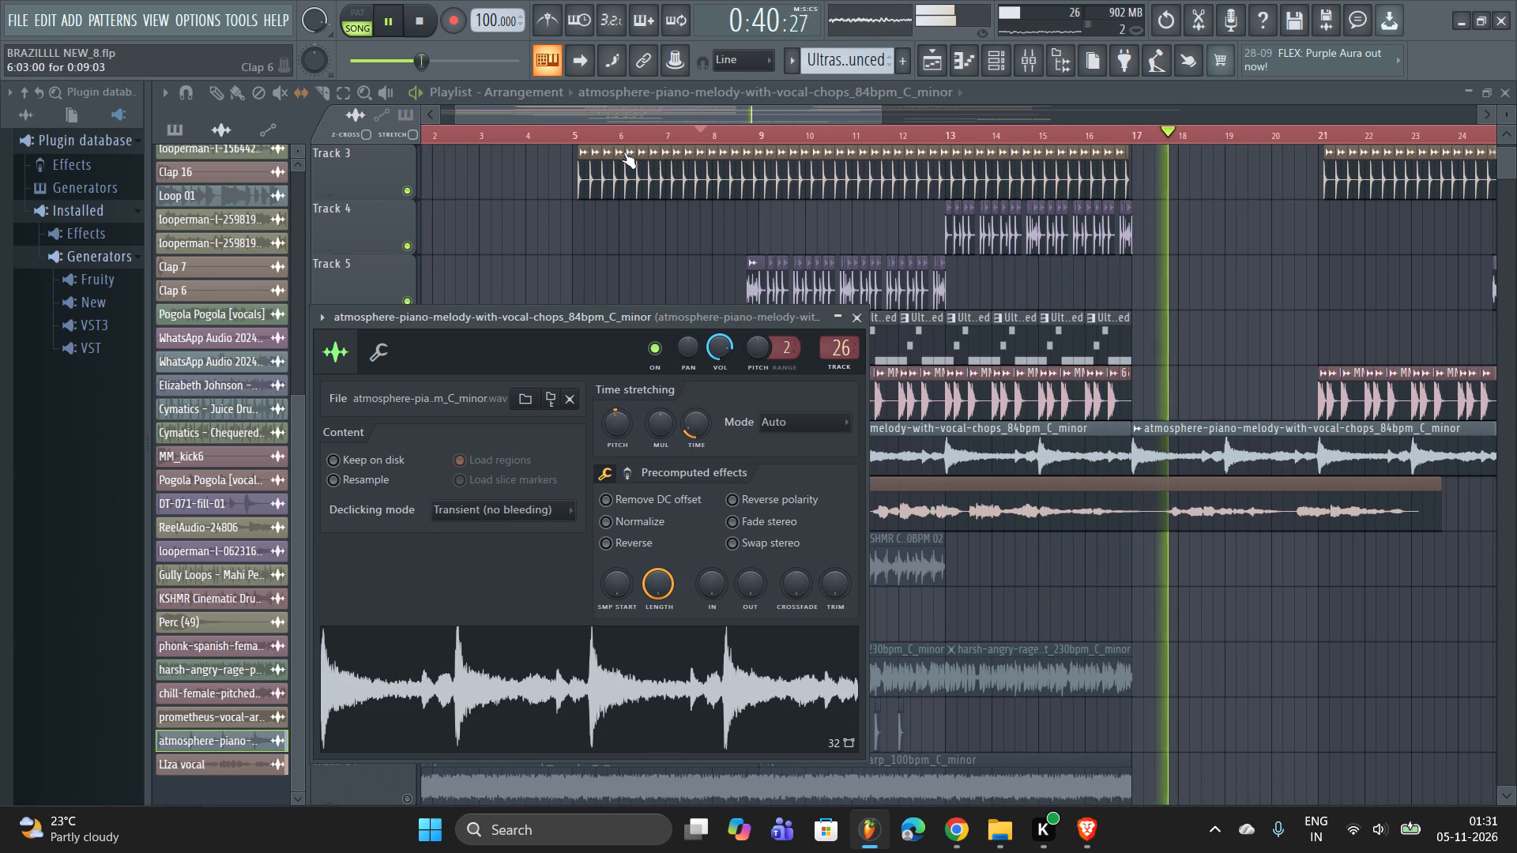
Audition the arrangement from about bar 6 and about bar 23, checking the LIza vocal's sample settings in between.
{"action": "left_click", "coordinate": [614, 141]}
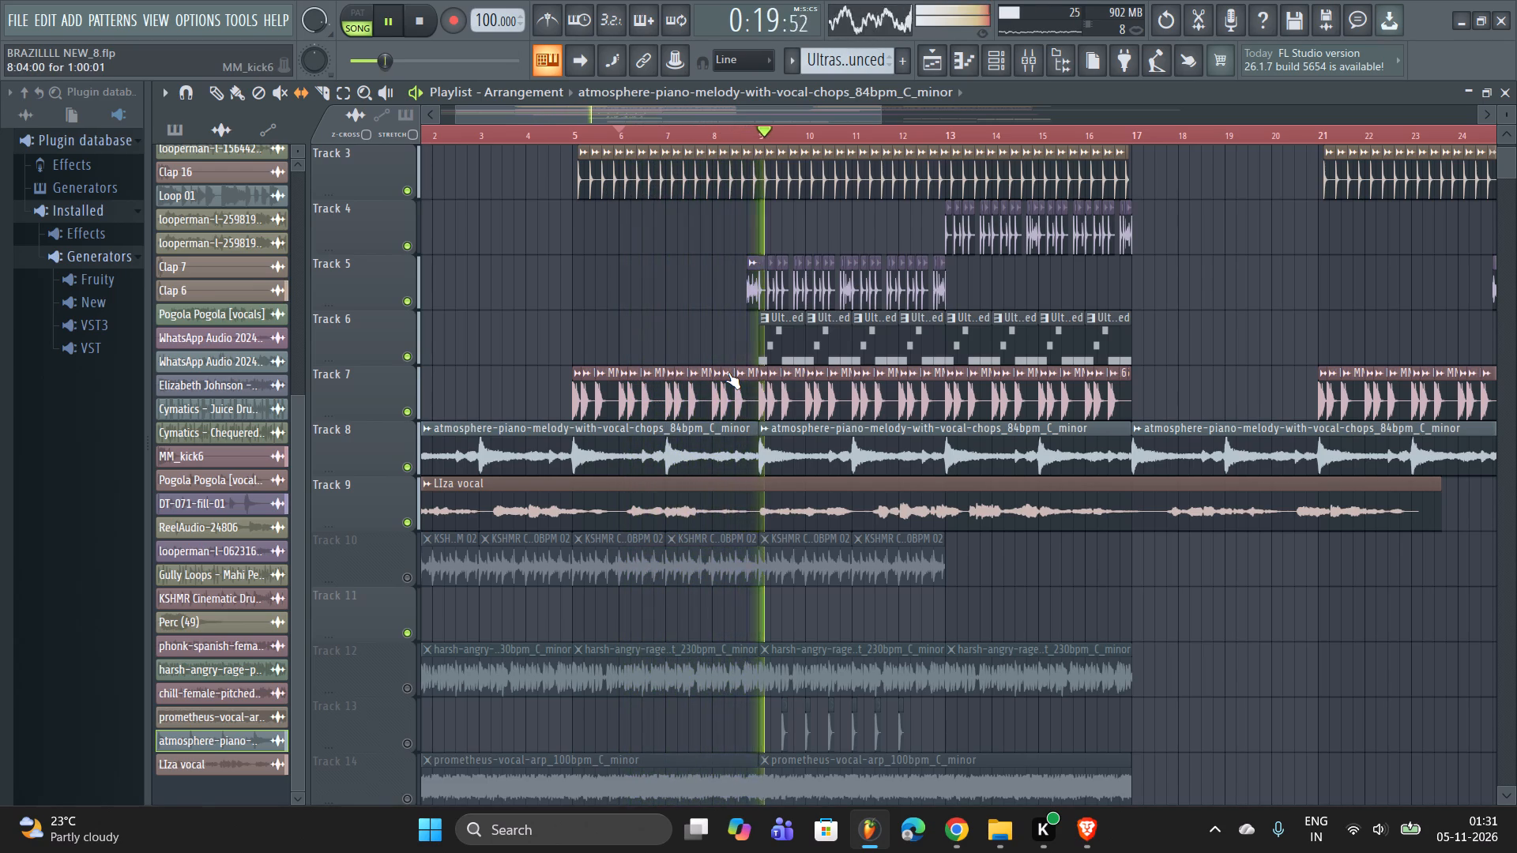
{"action": "right_click", "coordinate": [1267, 614]}
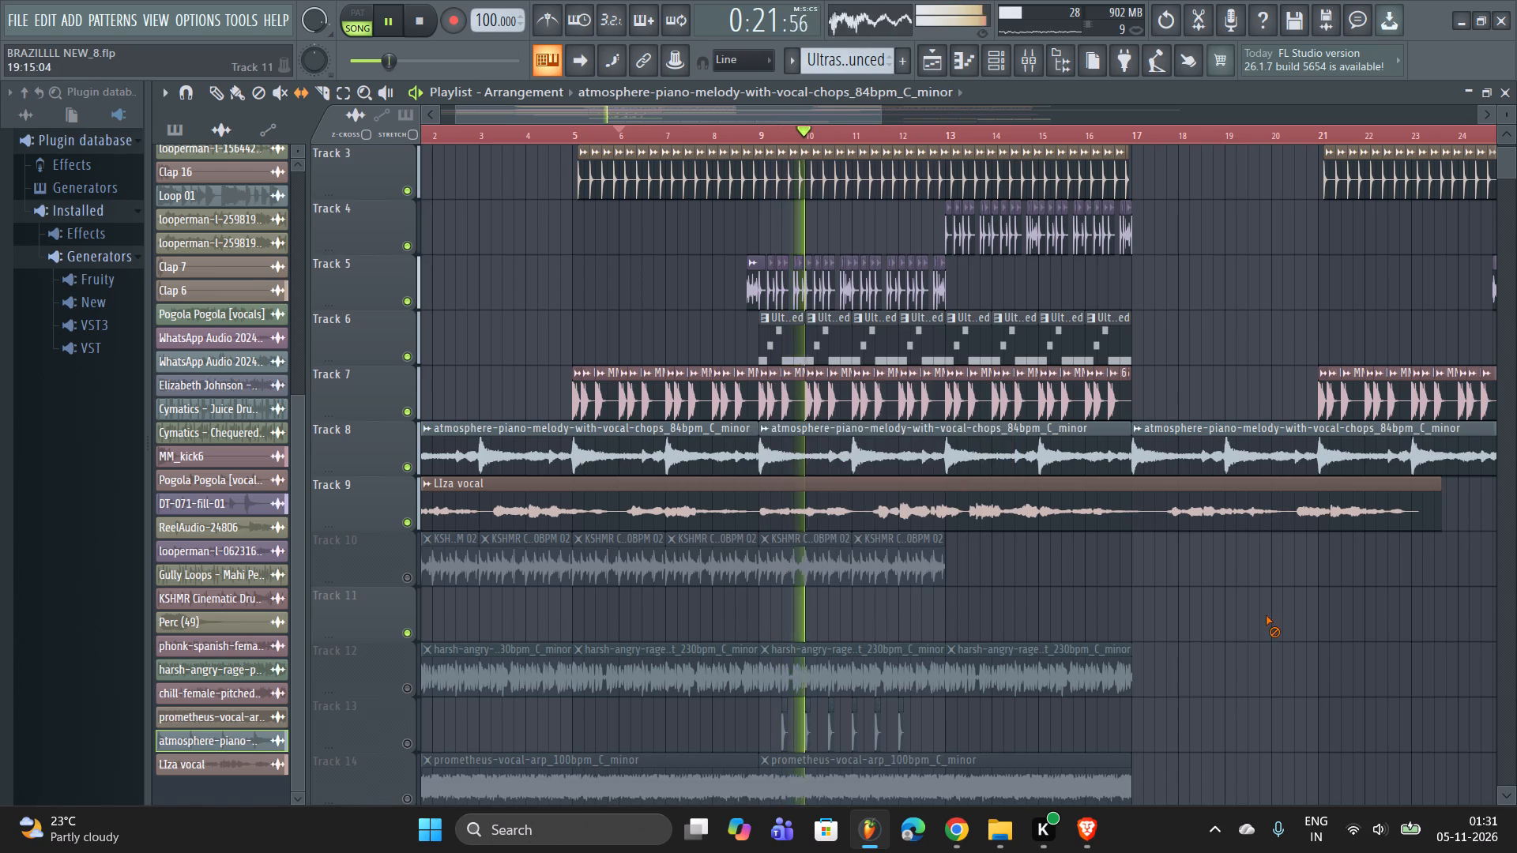
{"action": "double_click", "coordinate": [922, 519]}
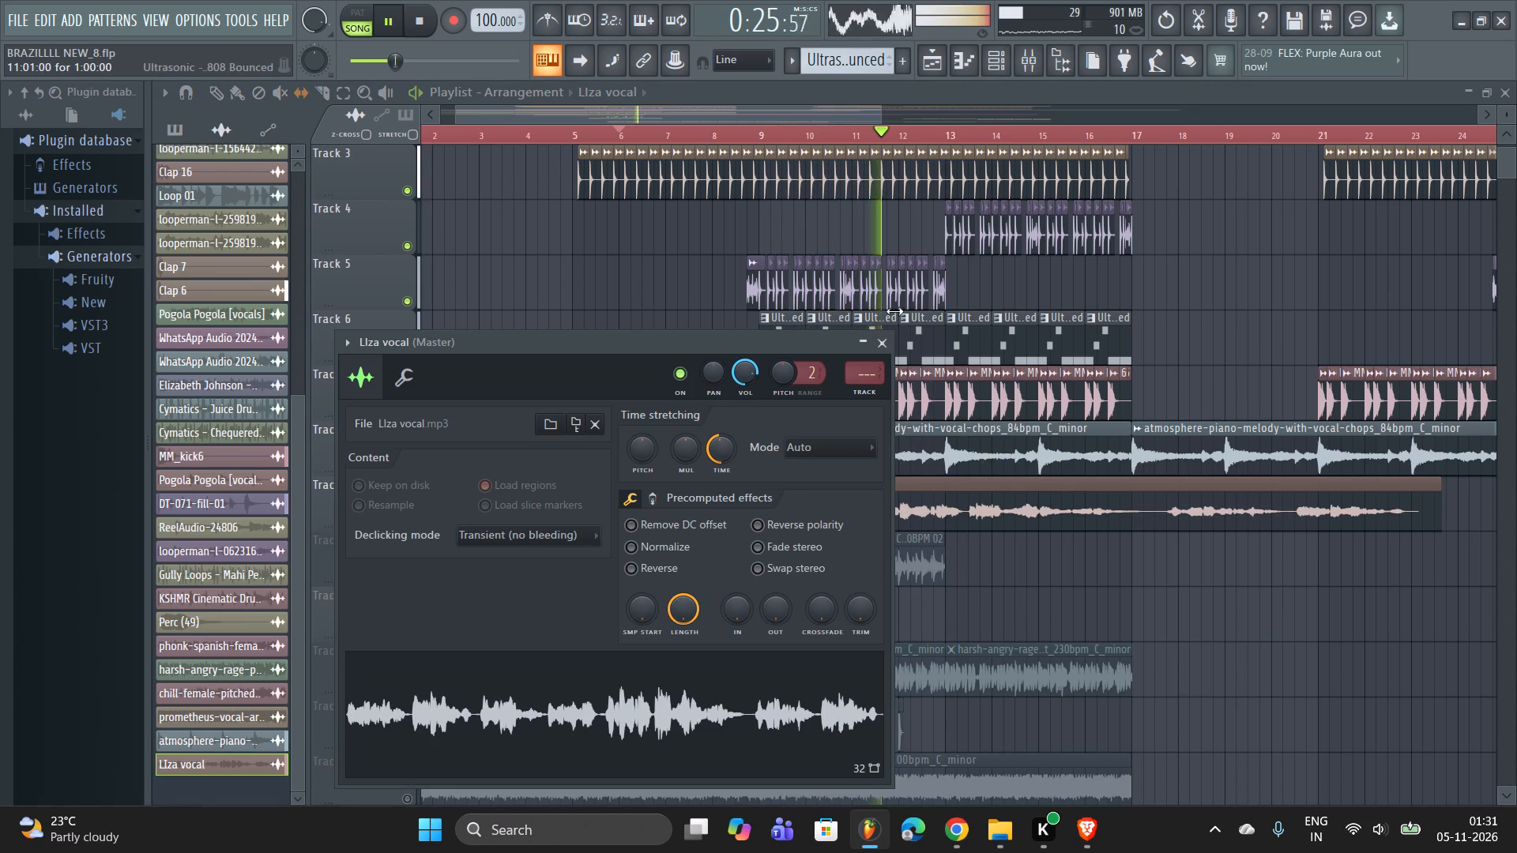
{"action": "scroll", "coordinate": [893, 312], "scroll_direction": "up", "scroll_amount": 2}
{"action": "scroll", "coordinate": [846, 219], "scroll_direction": "up", "scroll_amount": 4}
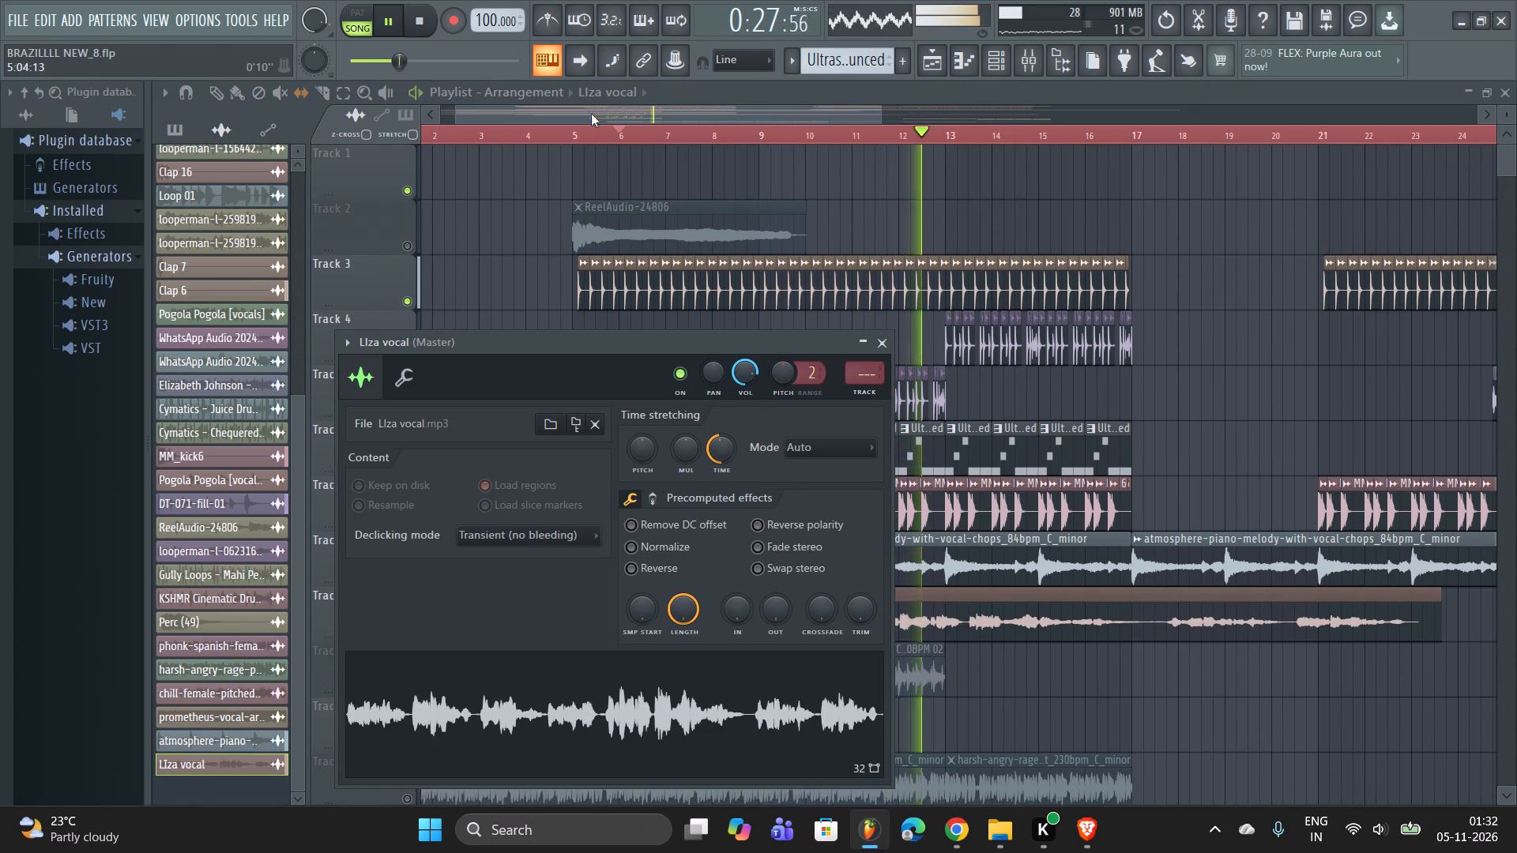
{"action": "left_click_drag", "start_coordinate": [594, 111], "coordinate": [871, 98]}
{"action": "left_click", "coordinate": [736, 143]}
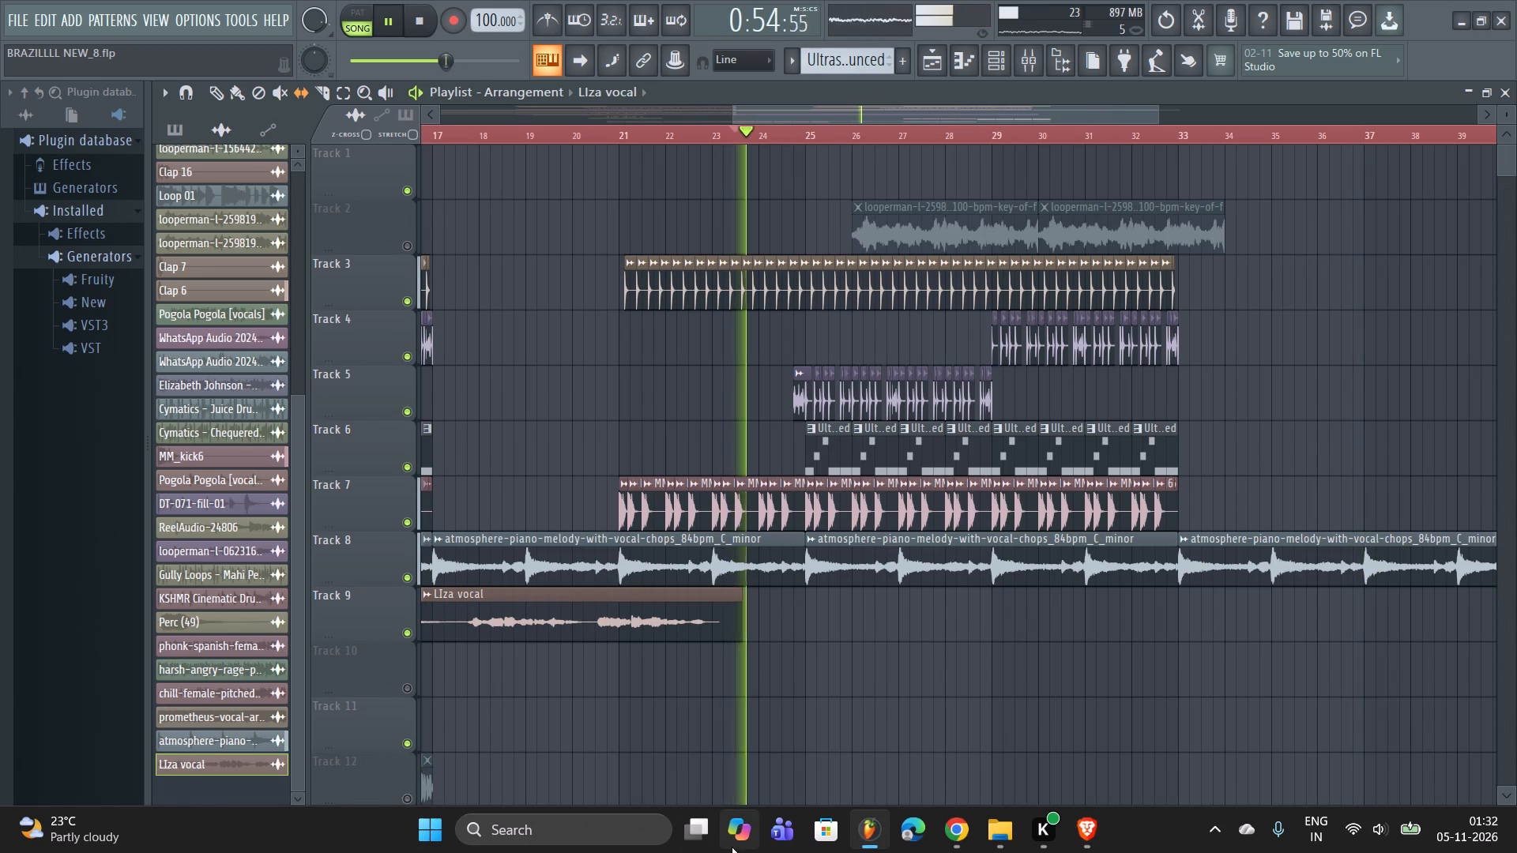
{"action": "double_click", "coordinate": [687, 560]}
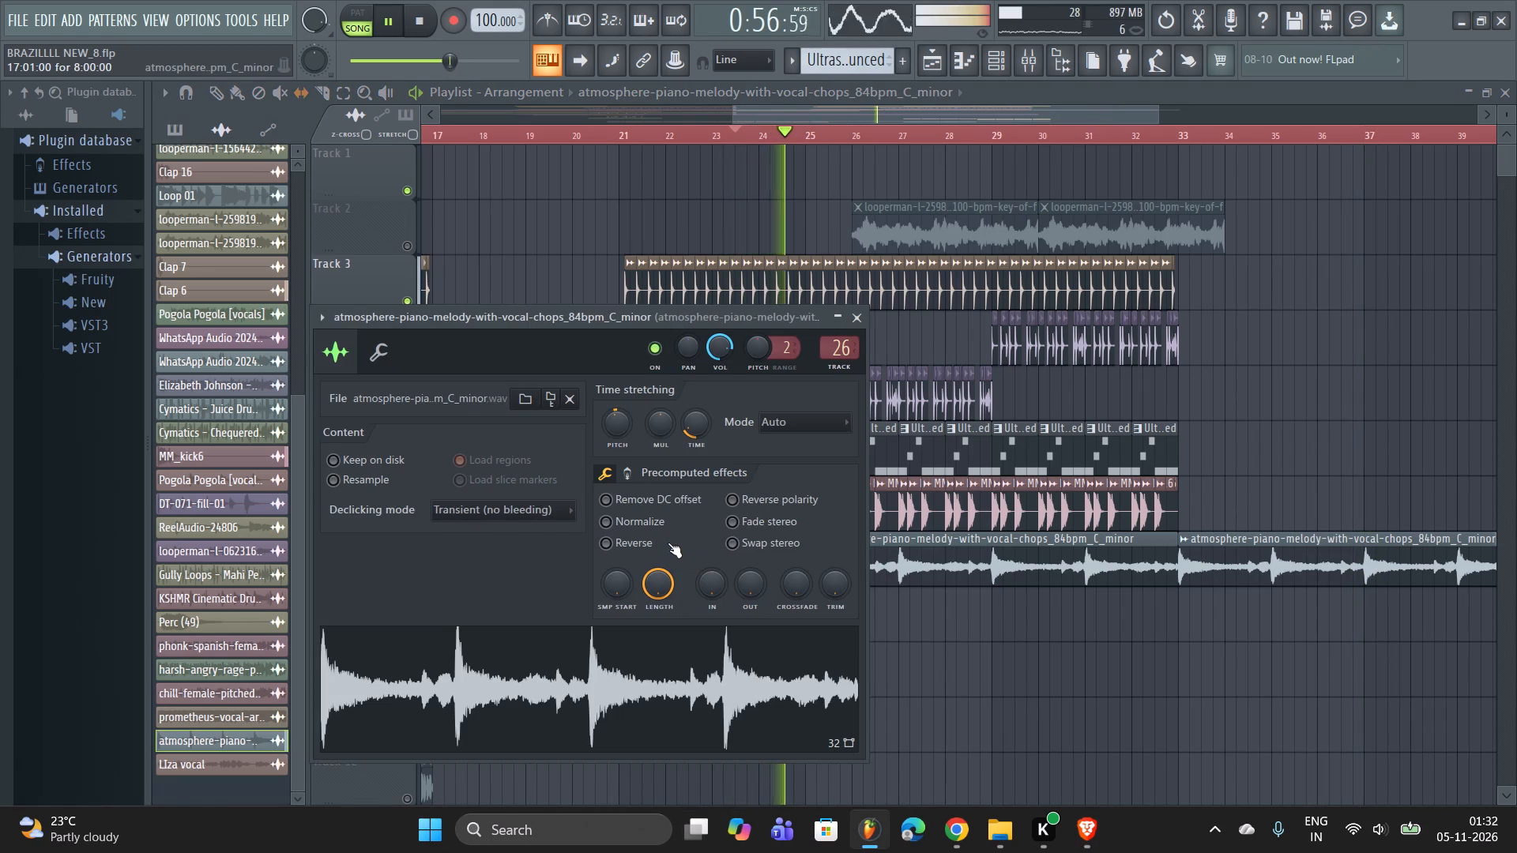
{"action": "left_click_drag", "start_coordinate": [625, 429], "coordinate": [634, 373]}
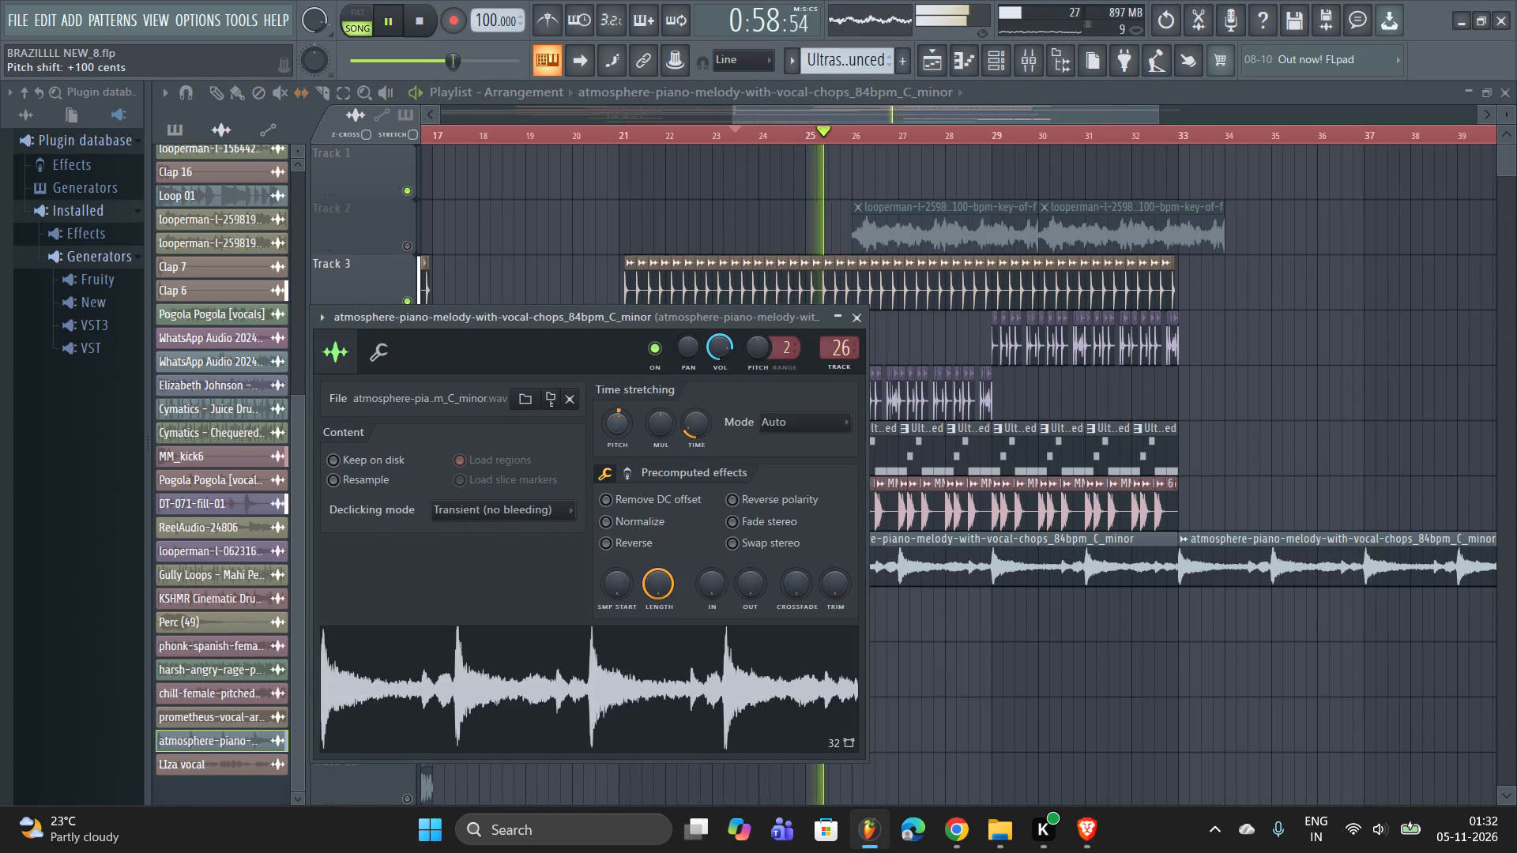
{"action": "left_click_drag", "start_coordinate": [634, 373], "coordinate": [655, 336]}
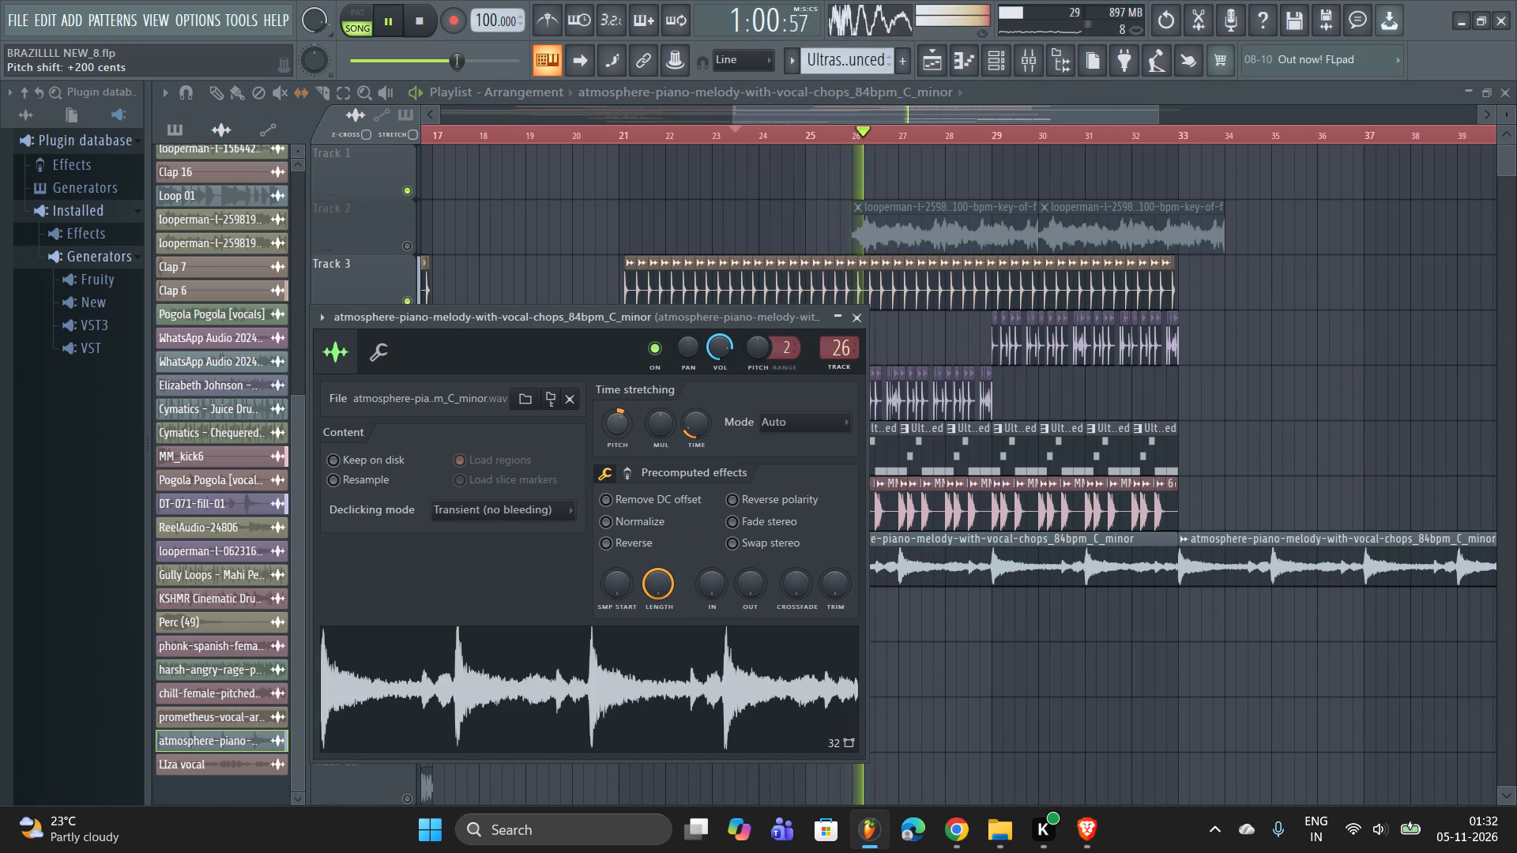
{"action": "left_click_drag", "start_coordinate": [655, 336], "coordinate": [656, 338]}
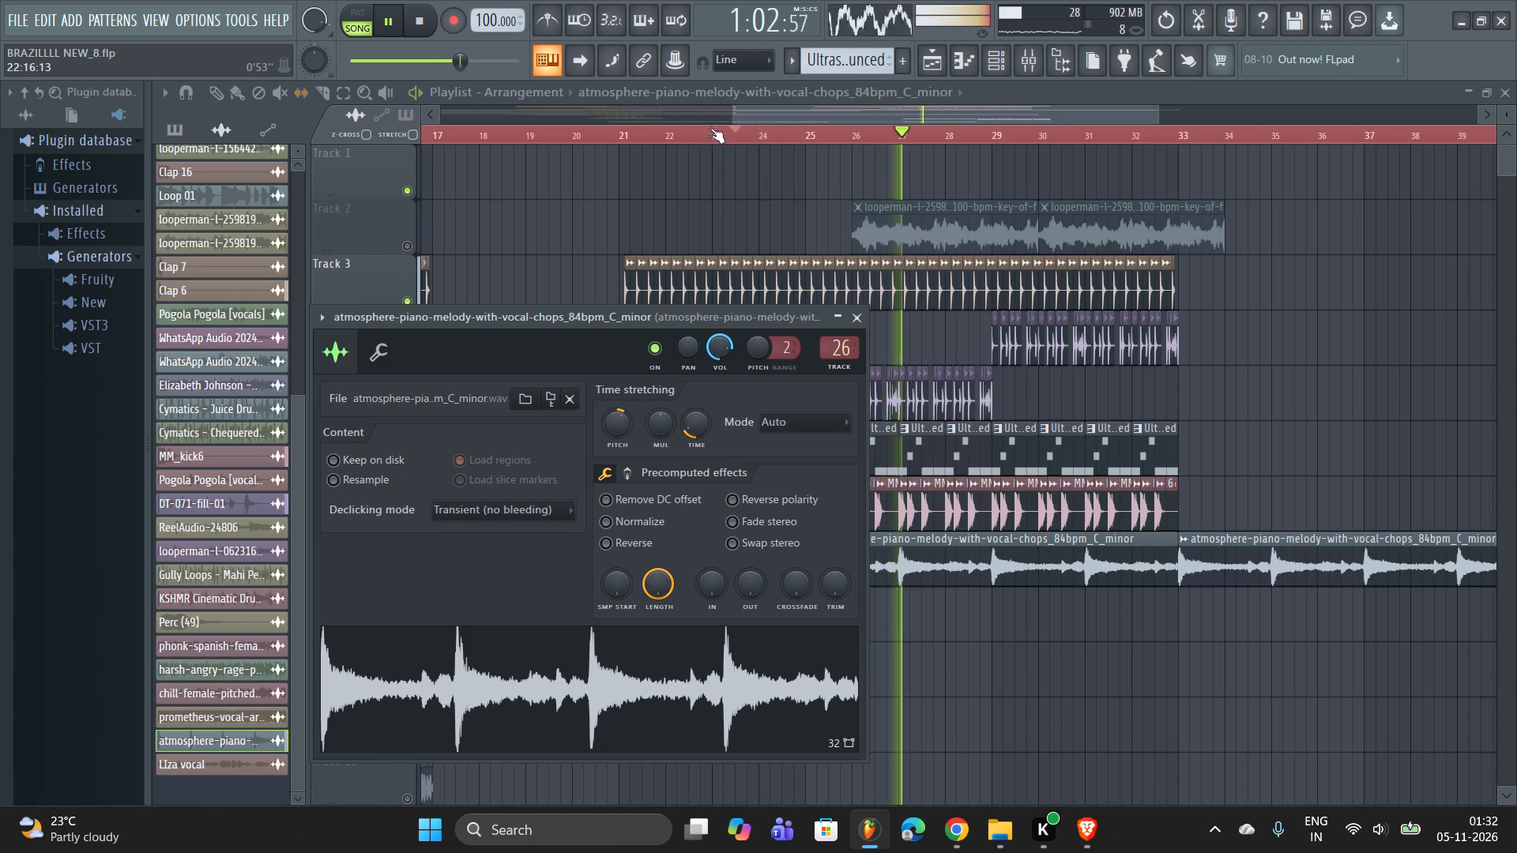
Audition the repitched piano melody with the LIza vocal from about bars 23, 18 and 21.
{"action": "left_click", "coordinate": [716, 132]}
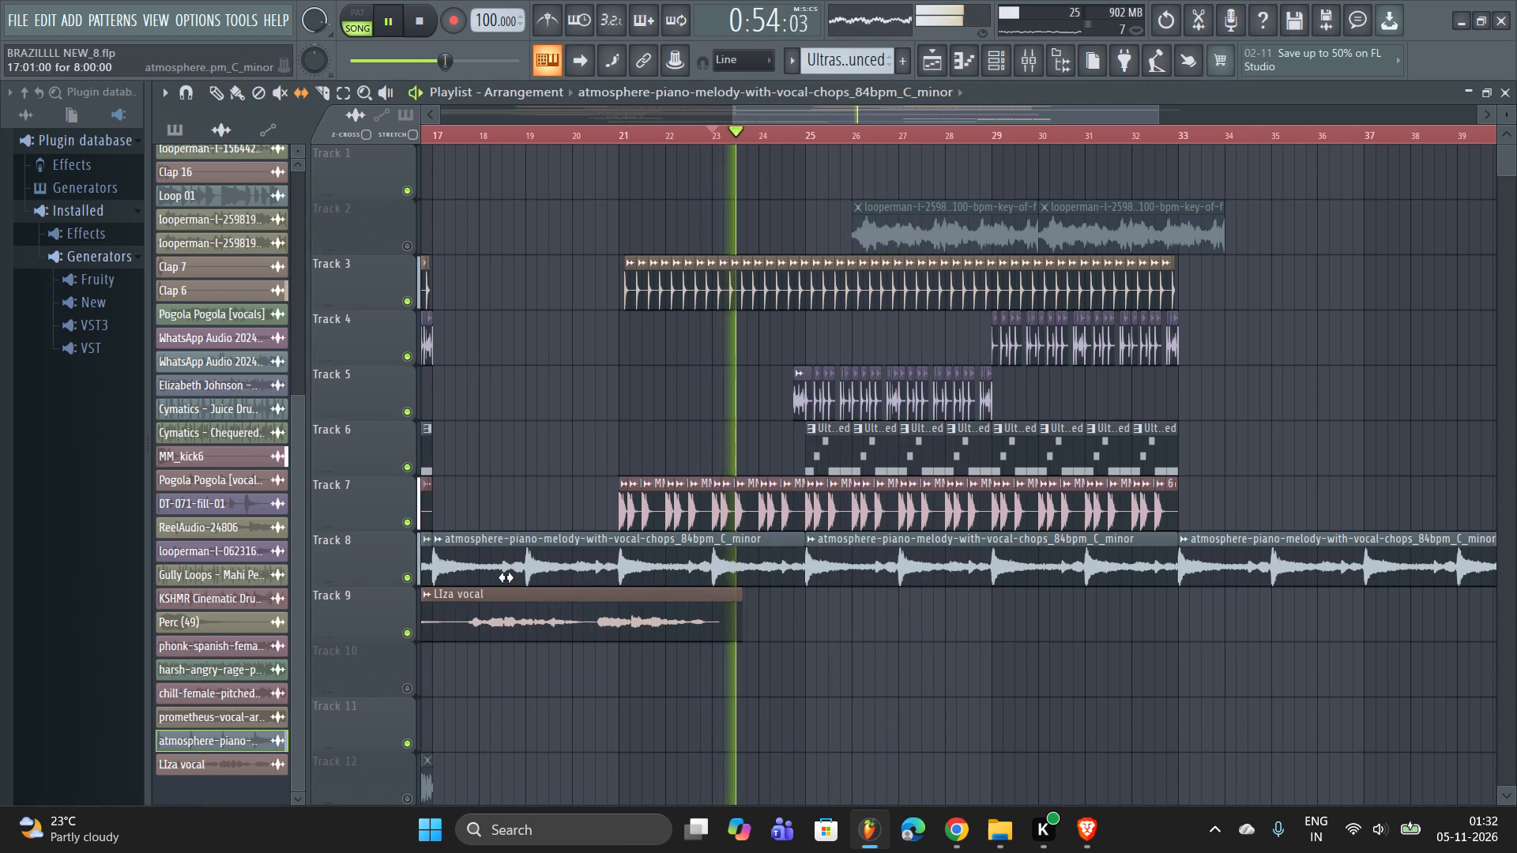
{"action": "key", "text": "space"}
{"action": "key", "text": "space"}
{"action": "left_click", "coordinate": [498, 133]}
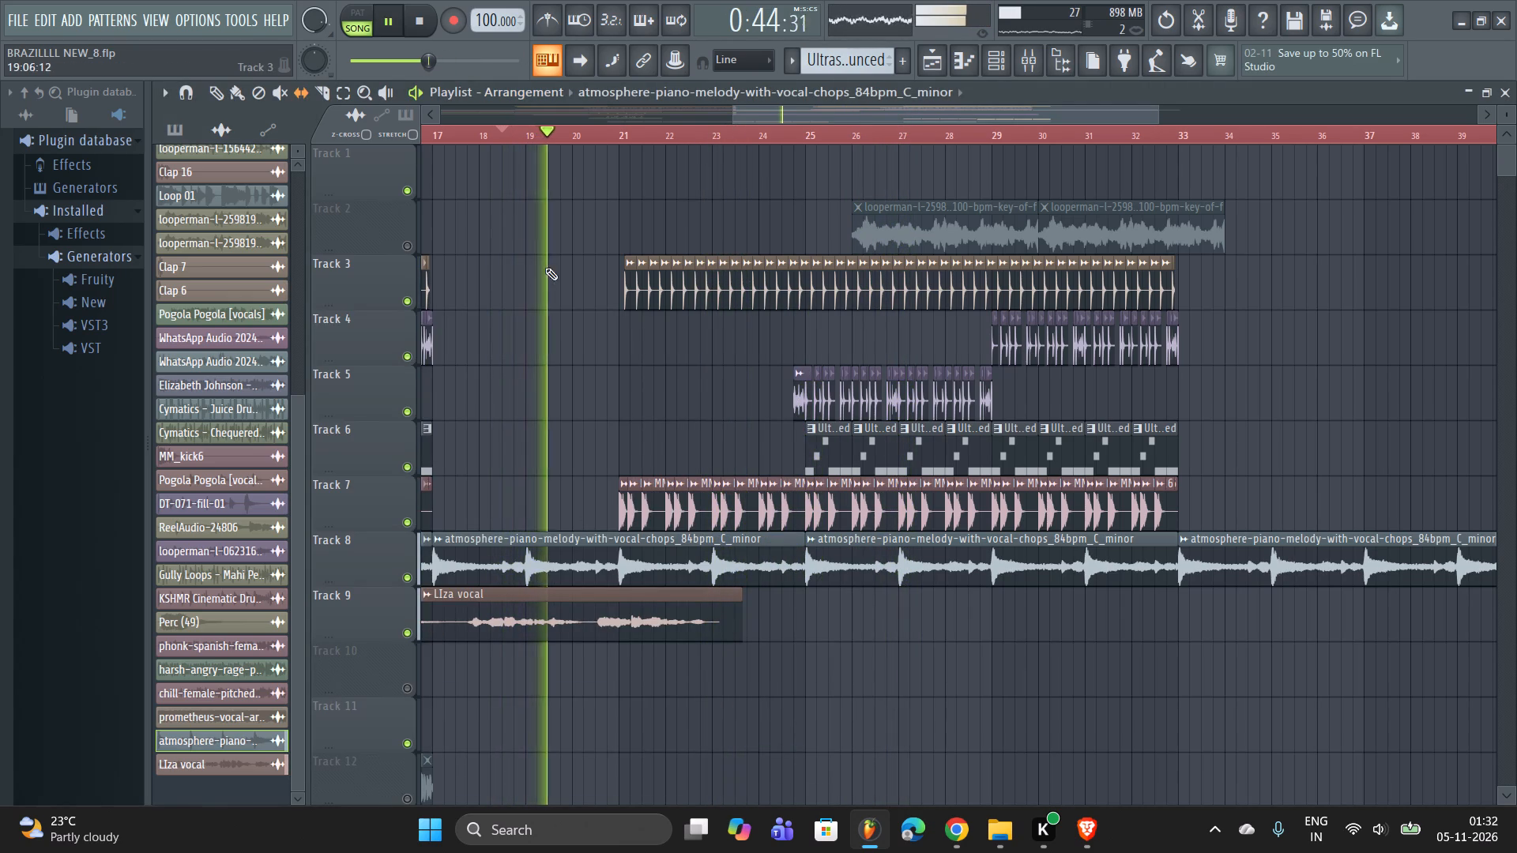
{"action": "left_click", "coordinate": [630, 144]}
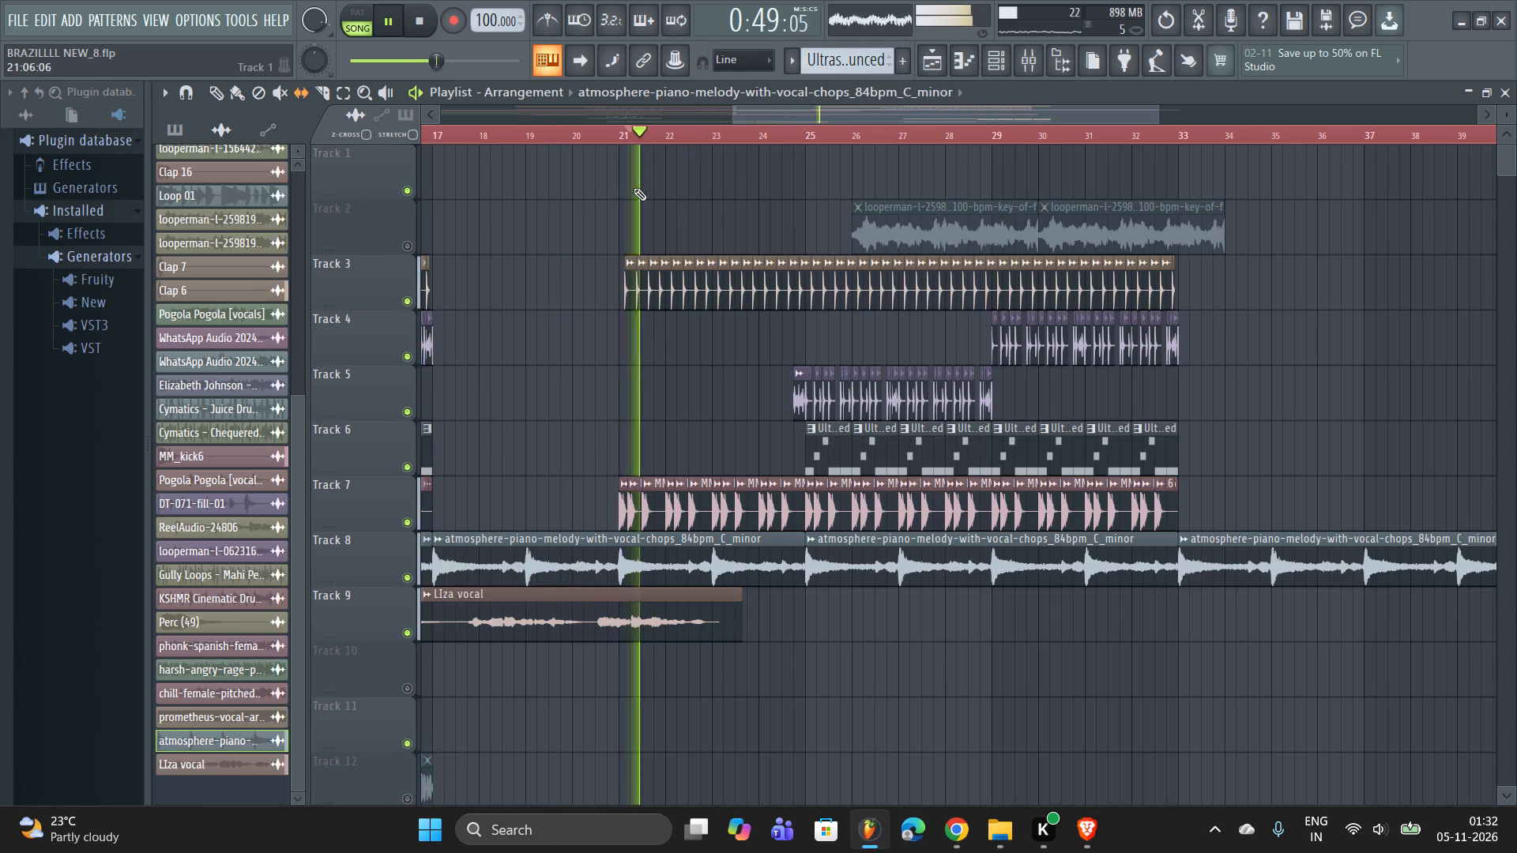
Move the LIza vocal clip on Track 9 to start at 9:09:00 and slip its audio about one bar earlier inside the clip.
{"action": "left_click_drag", "start_coordinate": [611, 598], "coordinate": [934, 614]}
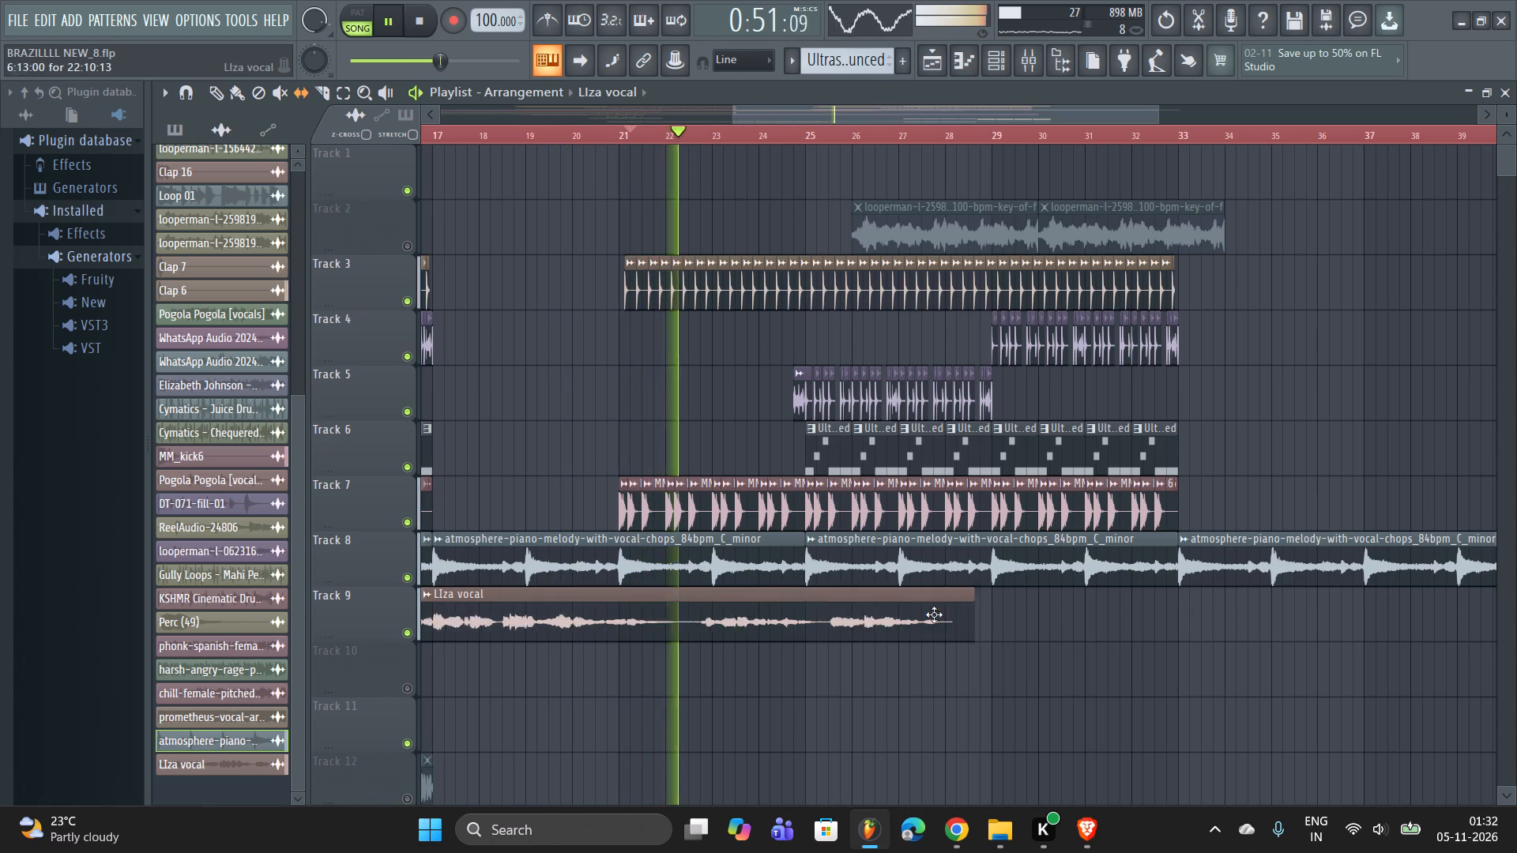
{"action": "left_click_drag", "start_coordinate": [934, 614], "coordinate": [1004, 618]}
{"action": "left_click_drag", "start_coordinate": [1004, 618], "coordinate": [936, 639]}
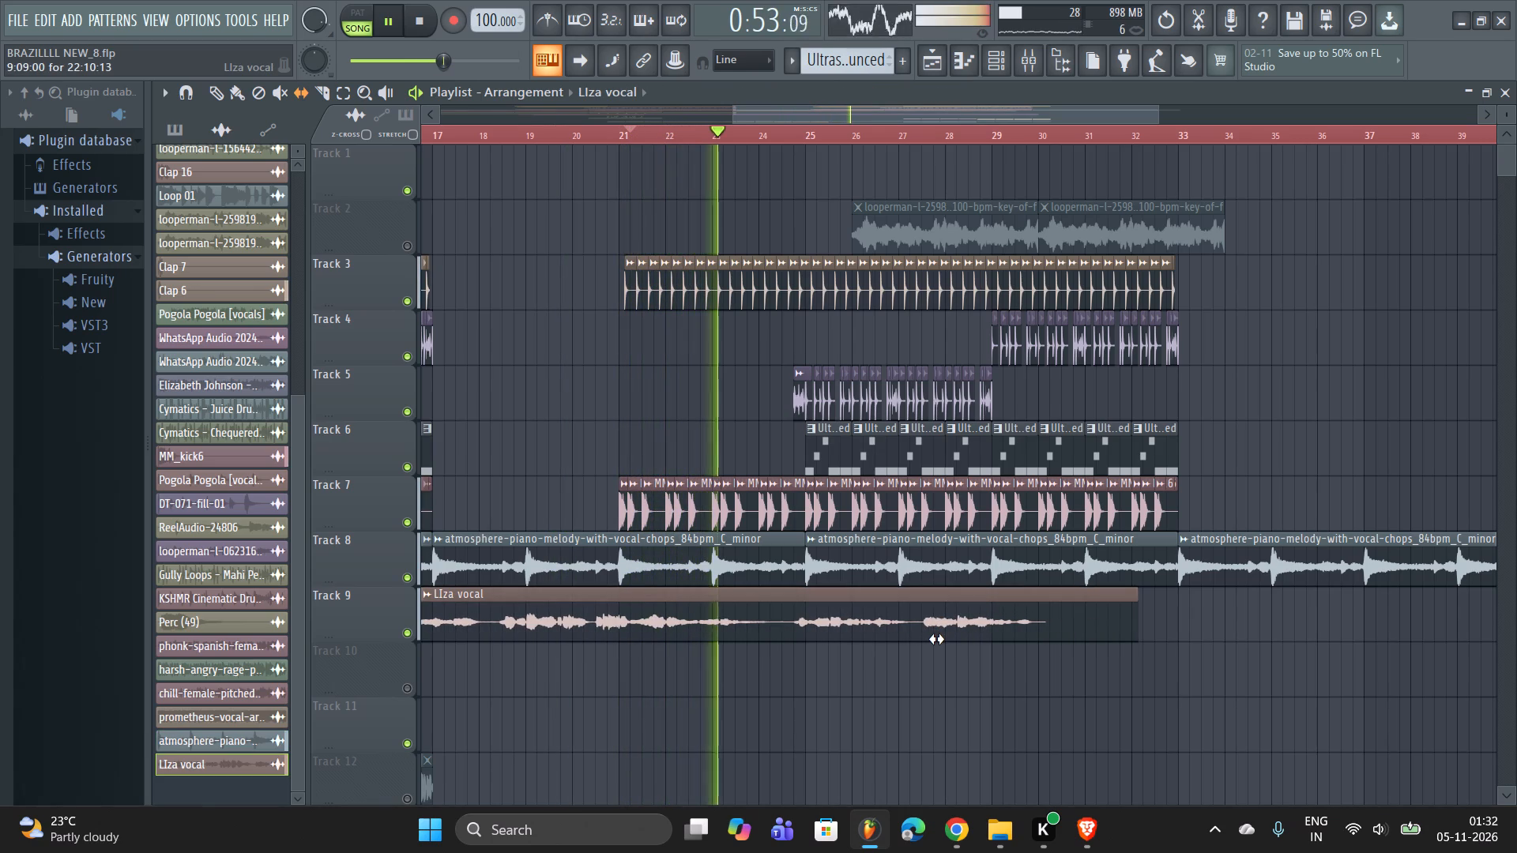
{"action": "left_click_drag", "start_coordinate": [936, 639], "coordinate": [943, 637]}
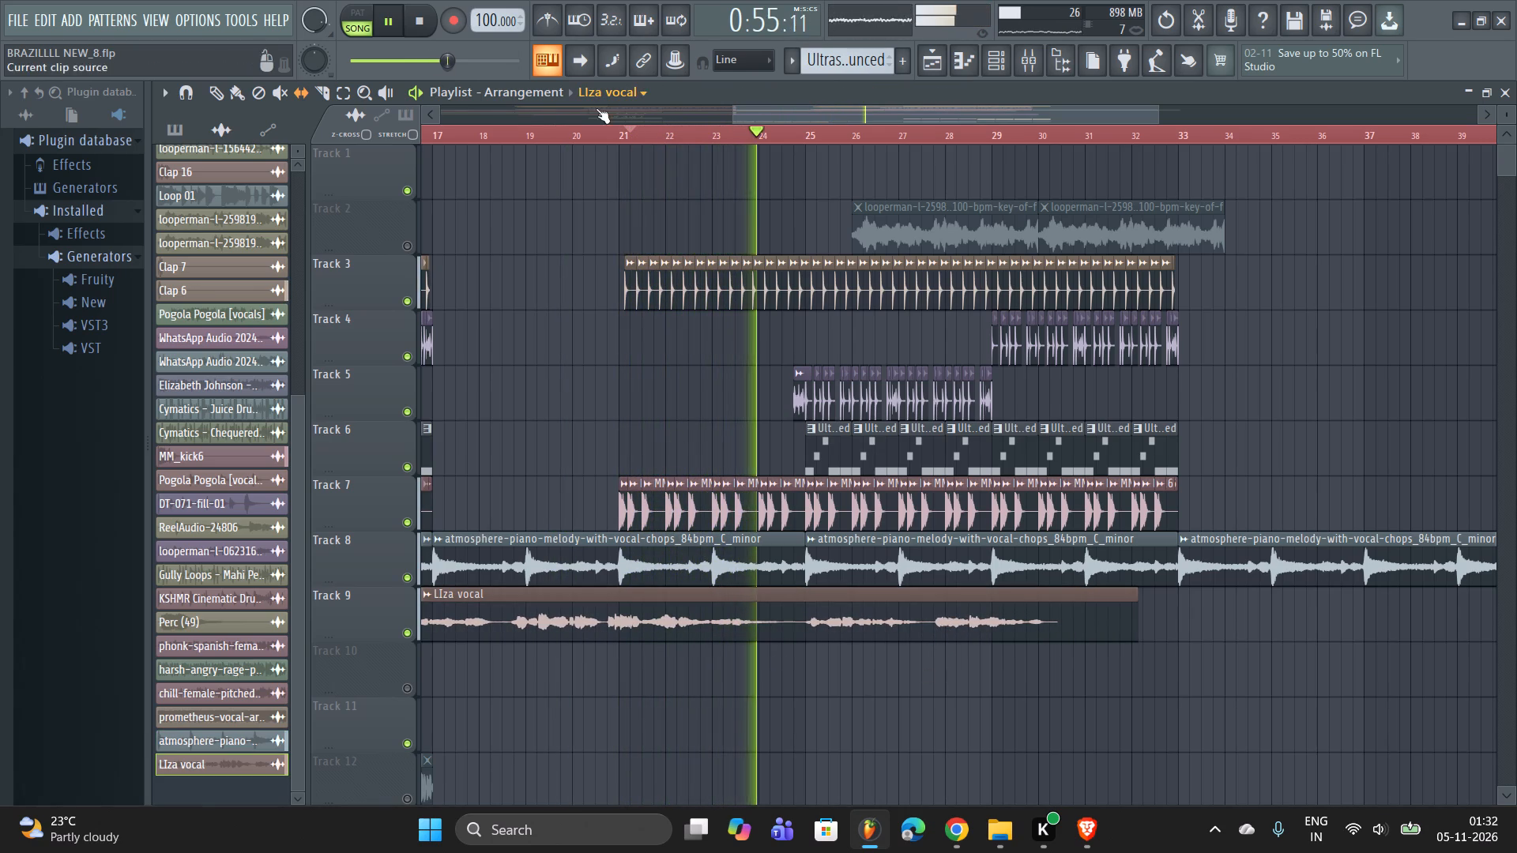
Audition the repositioned LIza vocal against the beat from about bar 21 and from about bar 19.
{"action": "left_click", "coordinate": [616, 132]}
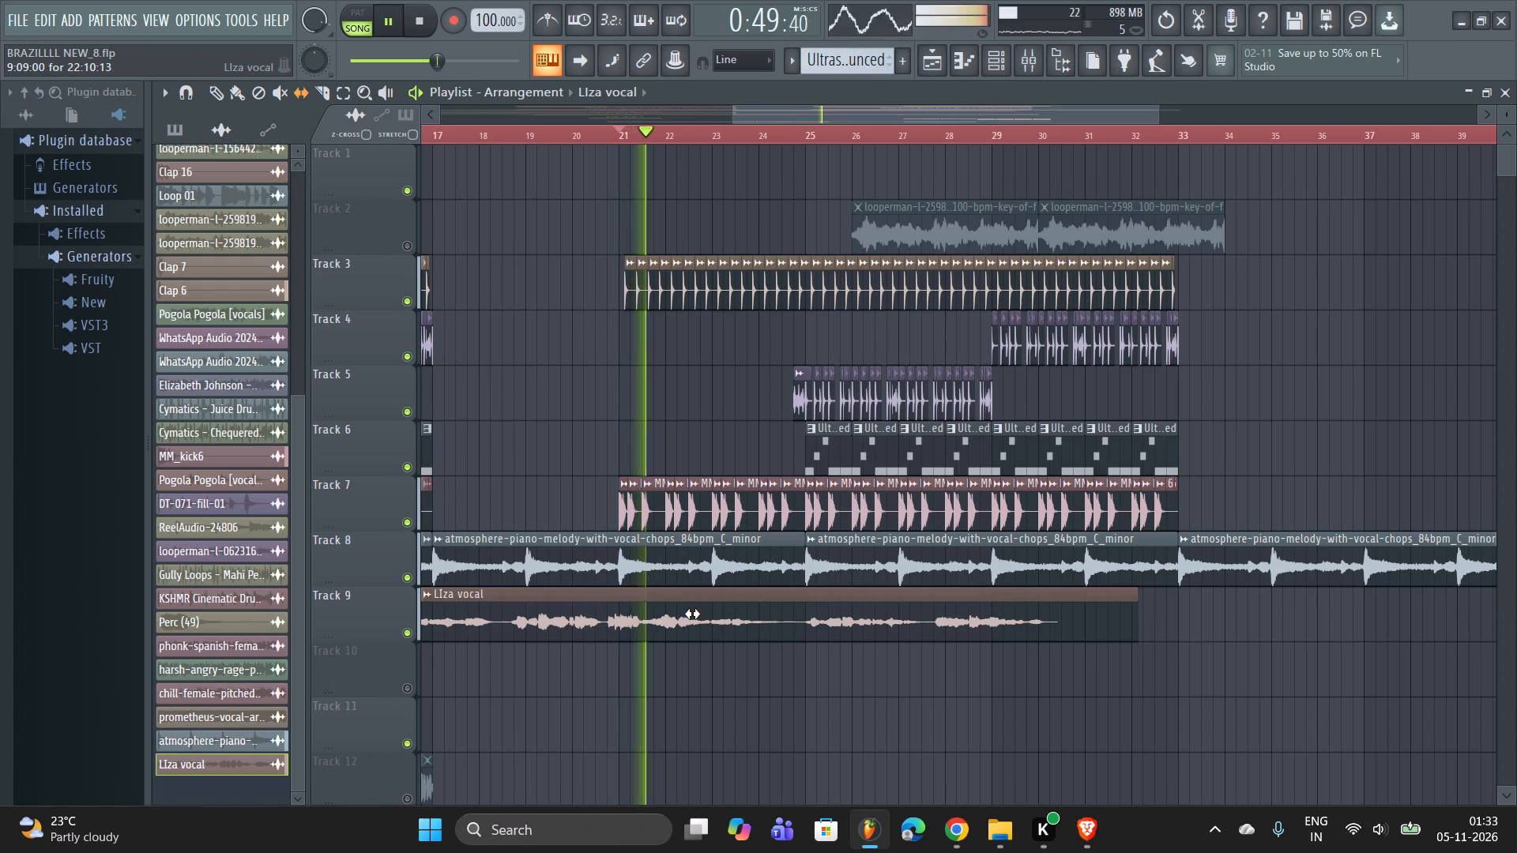
{"action": "left_click", "coordinate": [607, 136]}
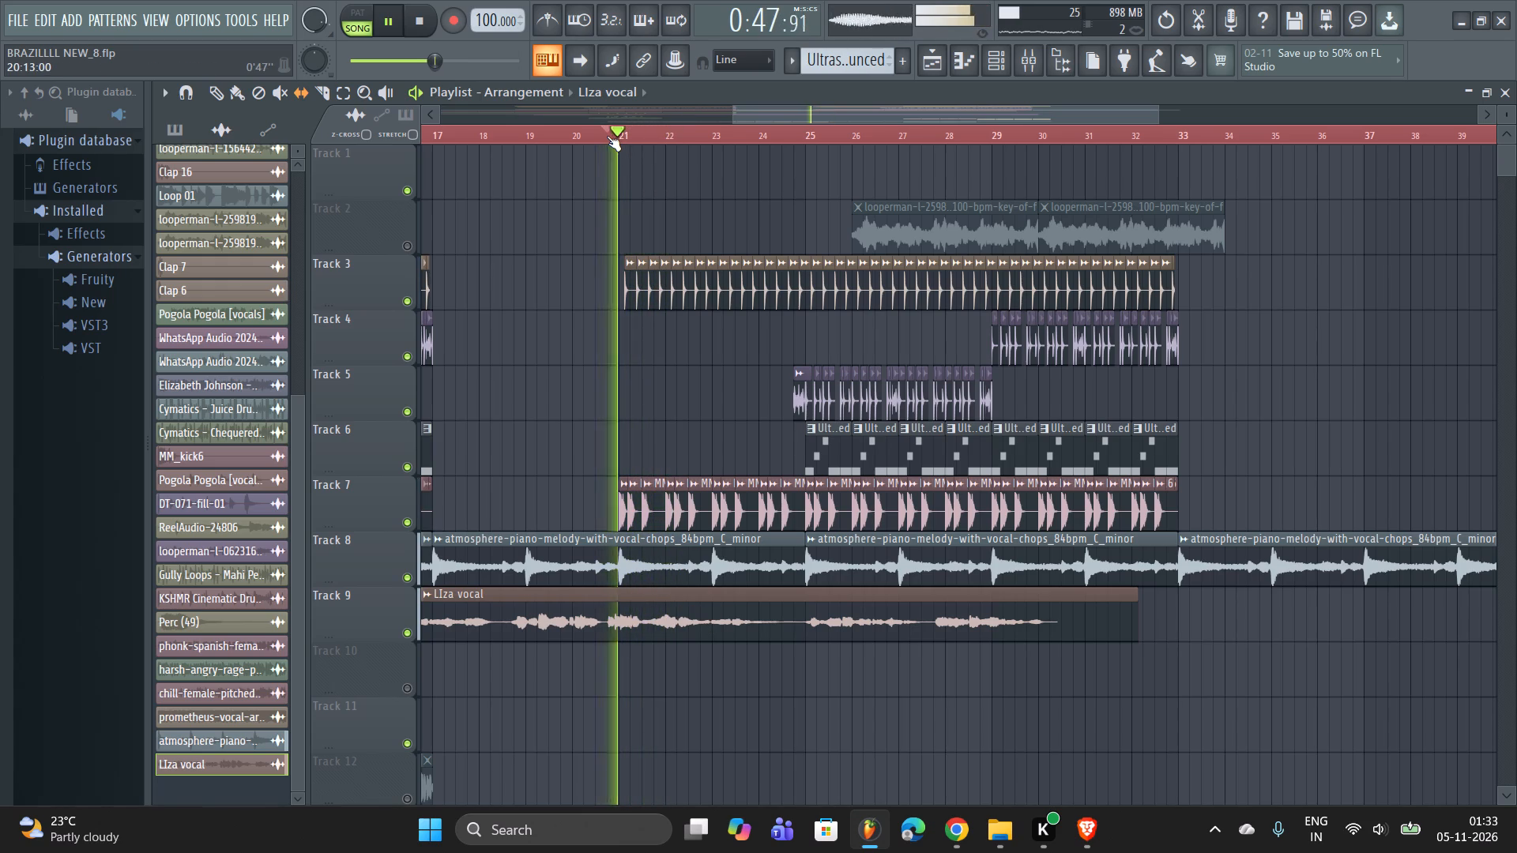
{"action": "double_click", "coordinate": [523, 126]}
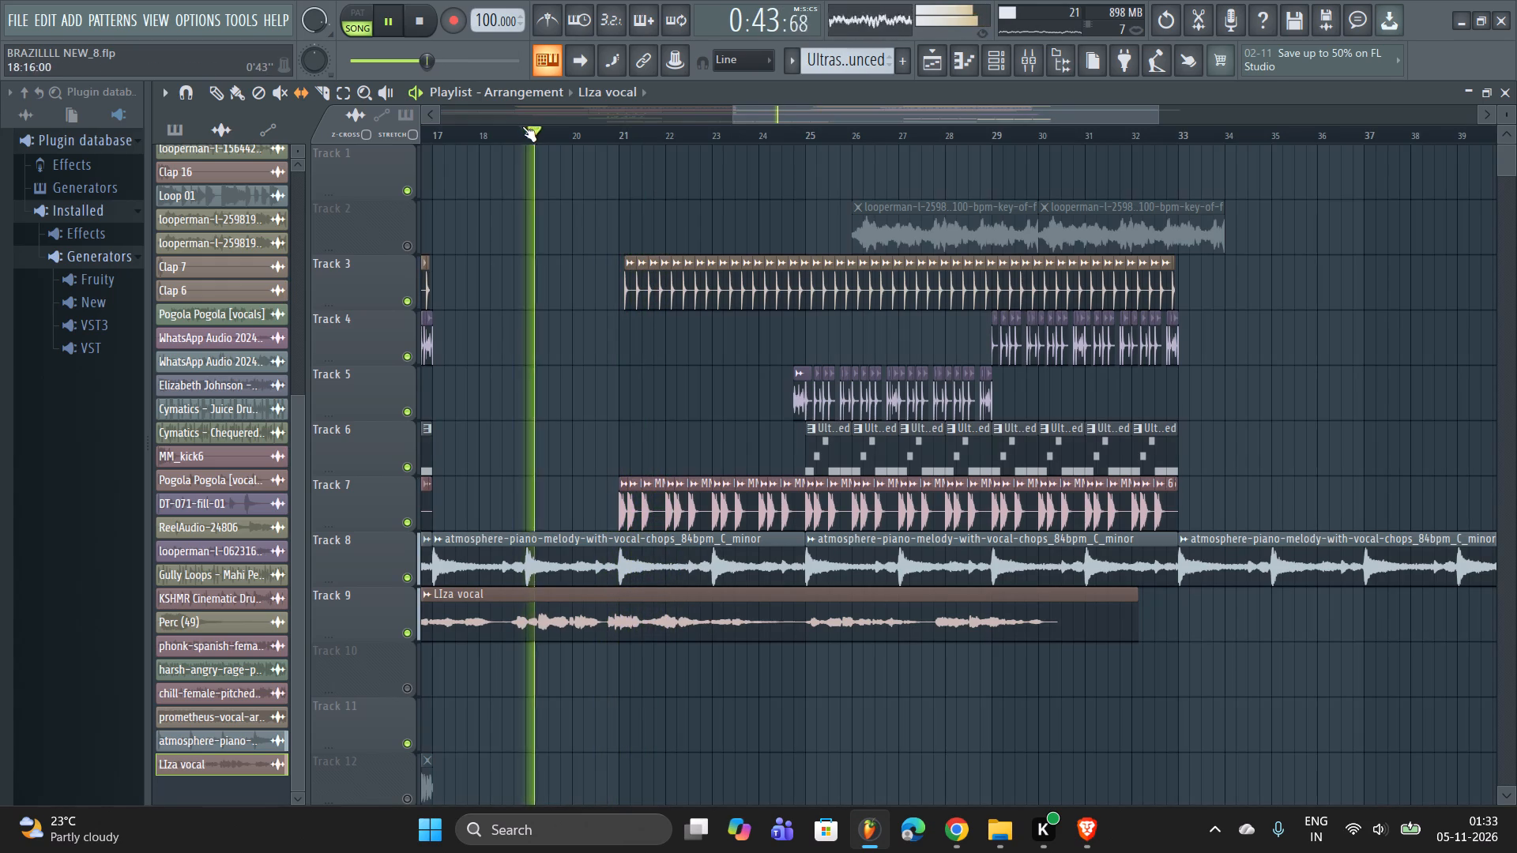
Audition the LIza vocal against the arrangement from about bars 19, 14, 18, 21 and 25.
{"action": "key", "text": "space"}
{"action": "key", "text": "space"}
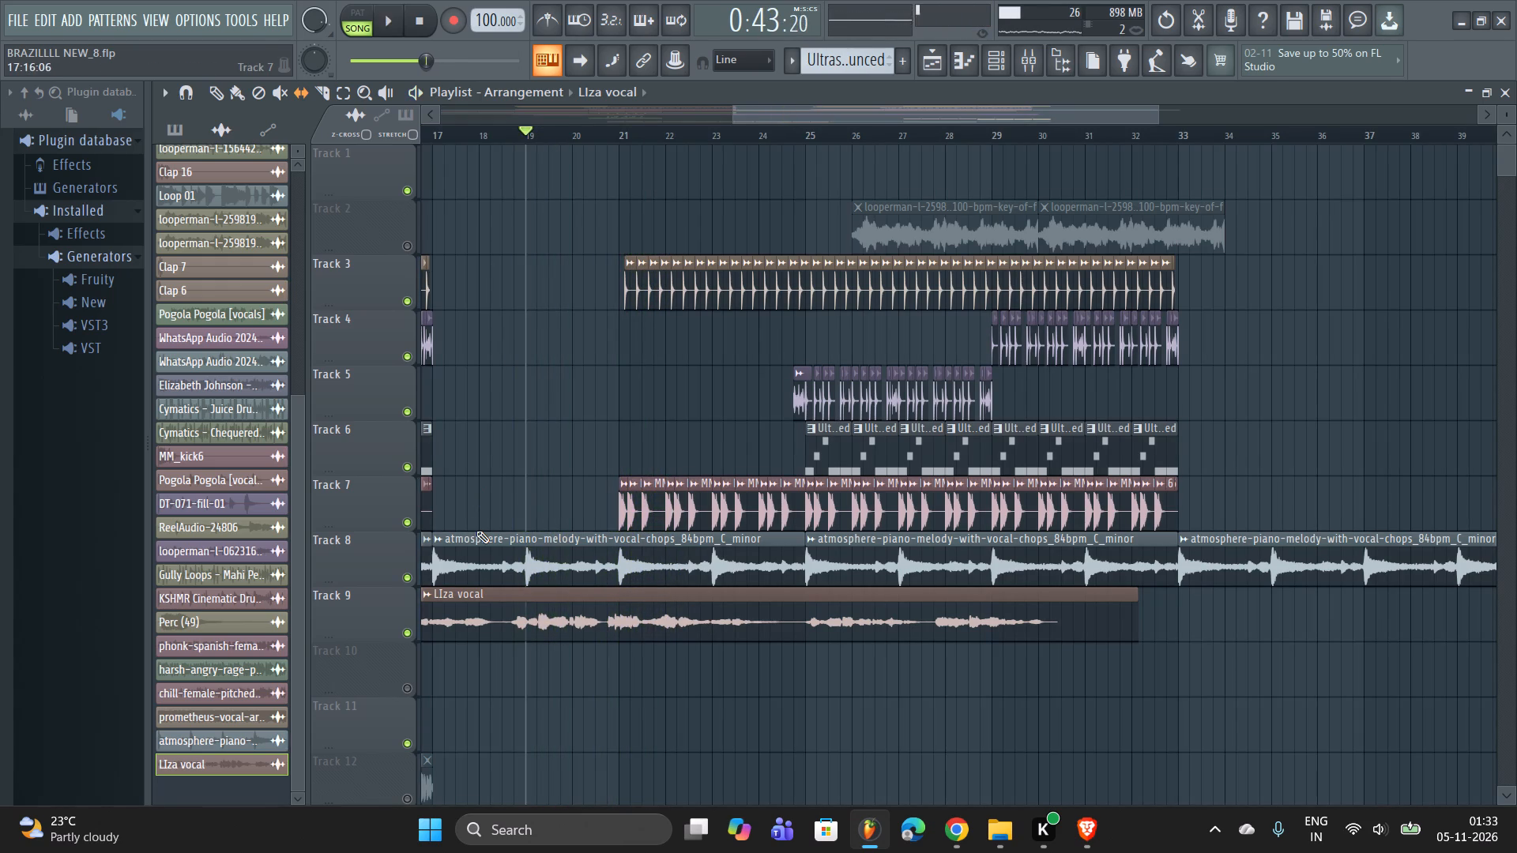
{"action": "left_click_drag", "start_coordinate": [754, 110], "coordinate": [425, 119]}
{"action": "left_click", "coordinate": [1020, 135]}
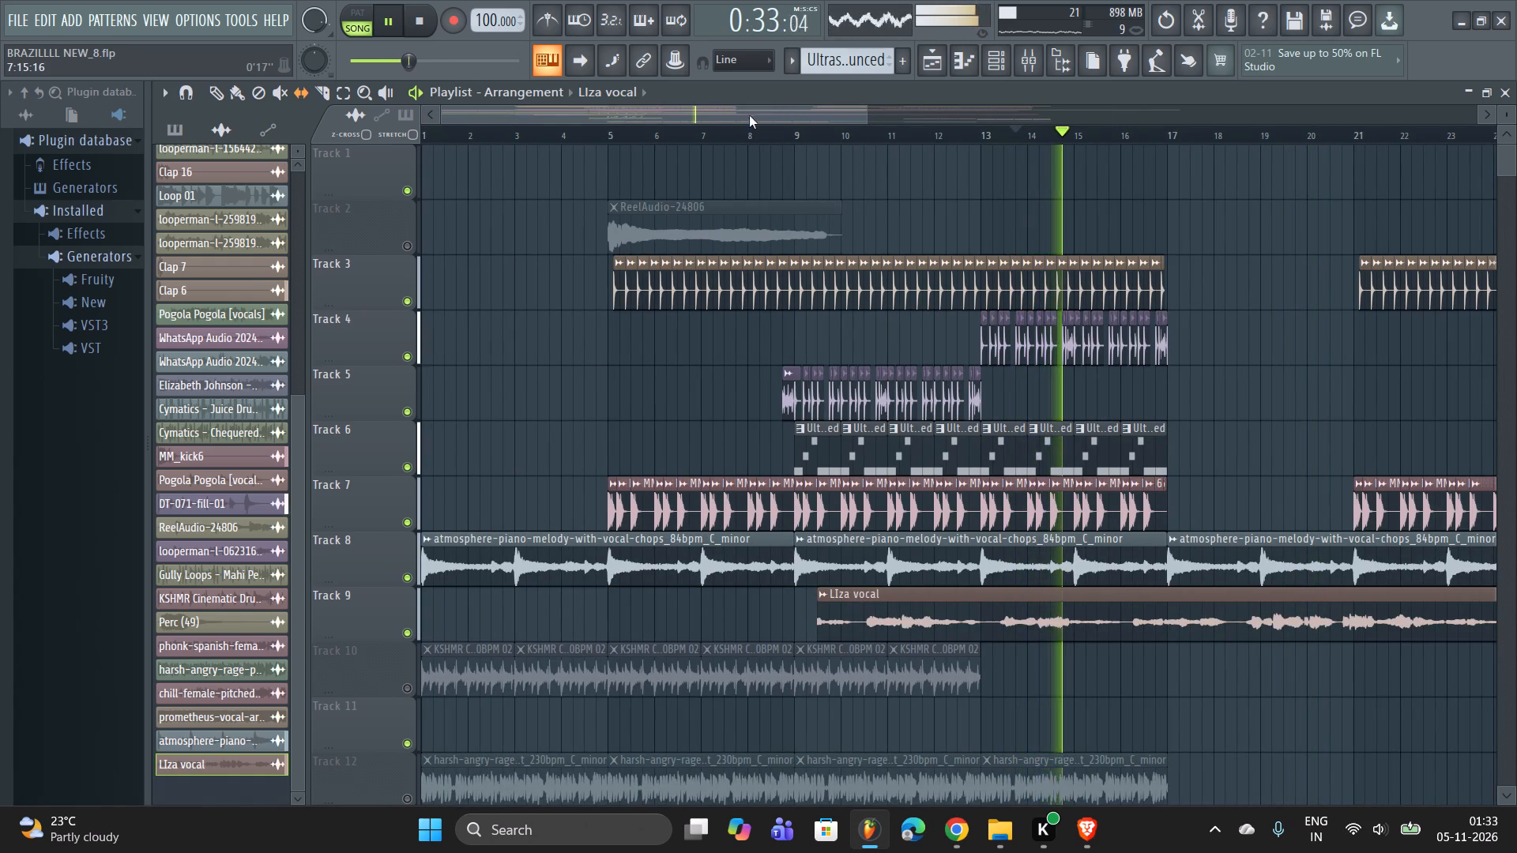
{"action": "left_click_drag", "start_coordinate": [751, 115], "coordinate": [890, 108]}
{"action": "left_click", "coordinate": [861, 131]}
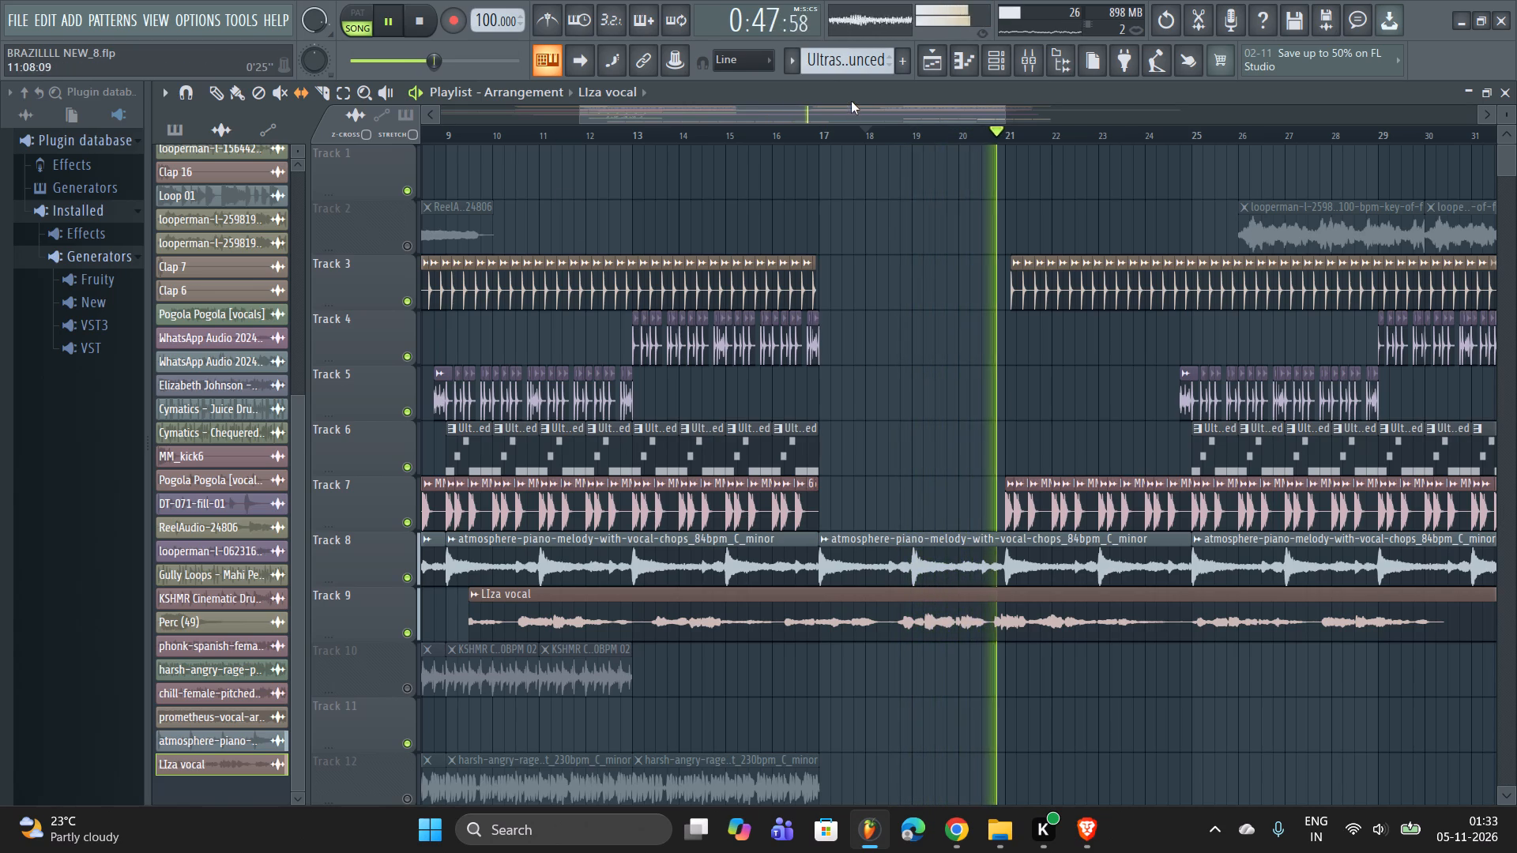
{"action": "left_click_drag", "start_coordinate": [860, 111], "coordinate": [956, 122]}
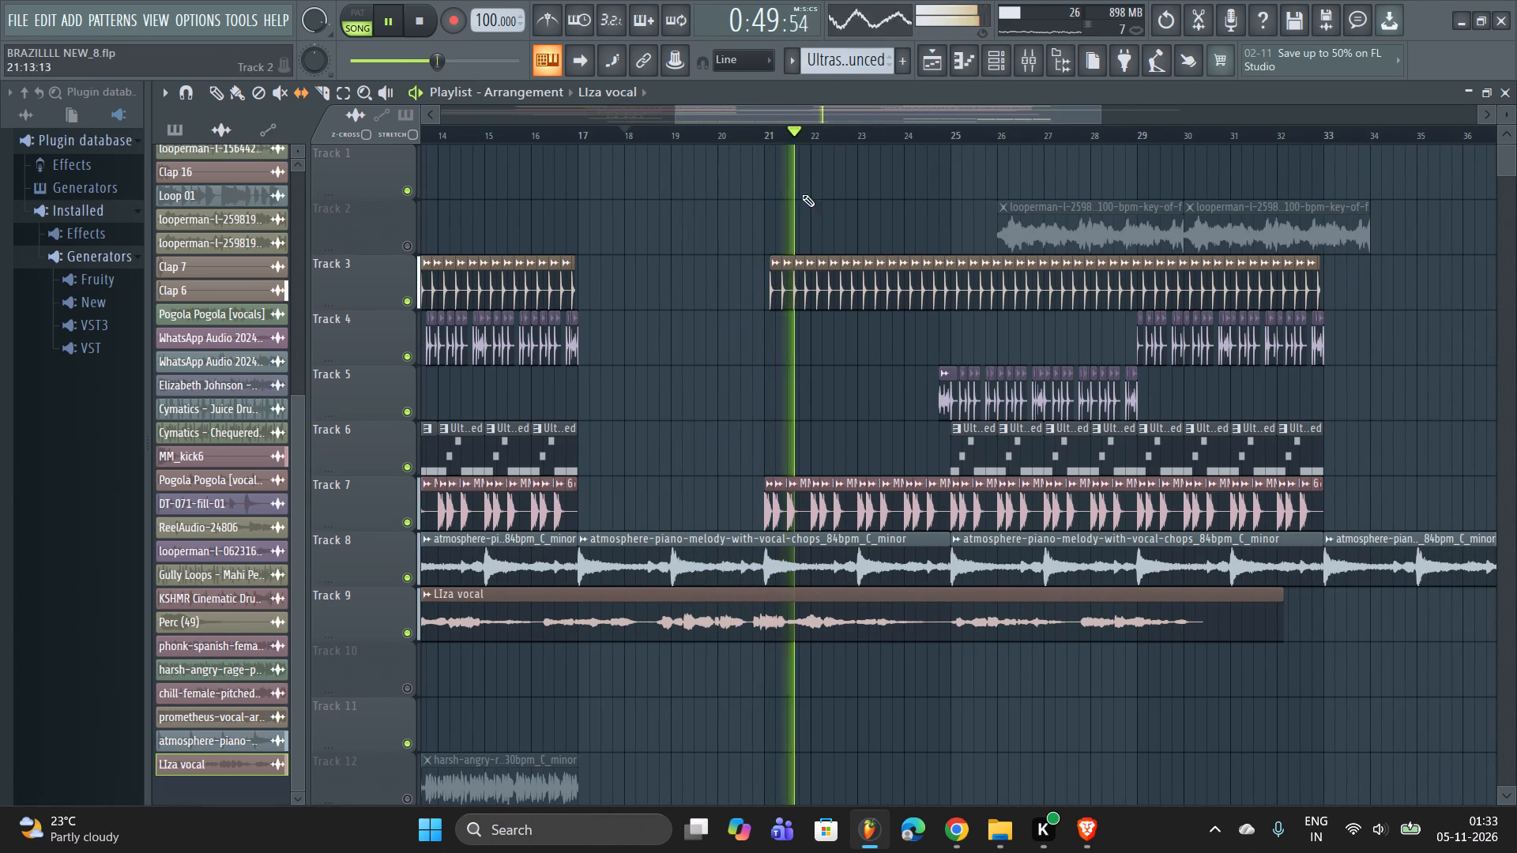
{"action": "left_click", "coordinate": [764, 127]}
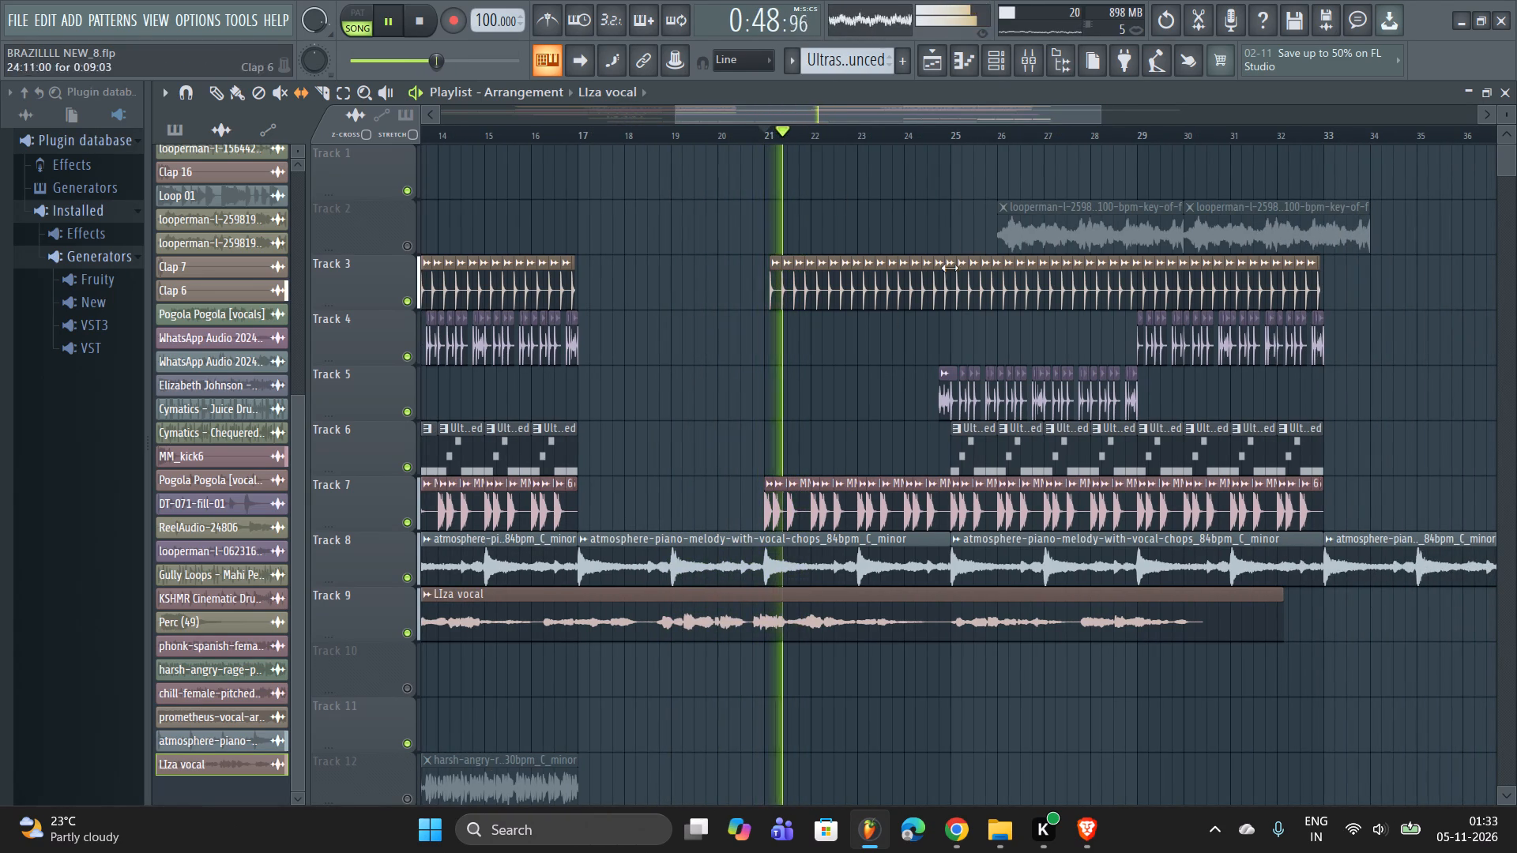
{"action": "left_click", "coordinate": [962, 122]}
{"action": "left_click", "coordinate": [960, 128]}
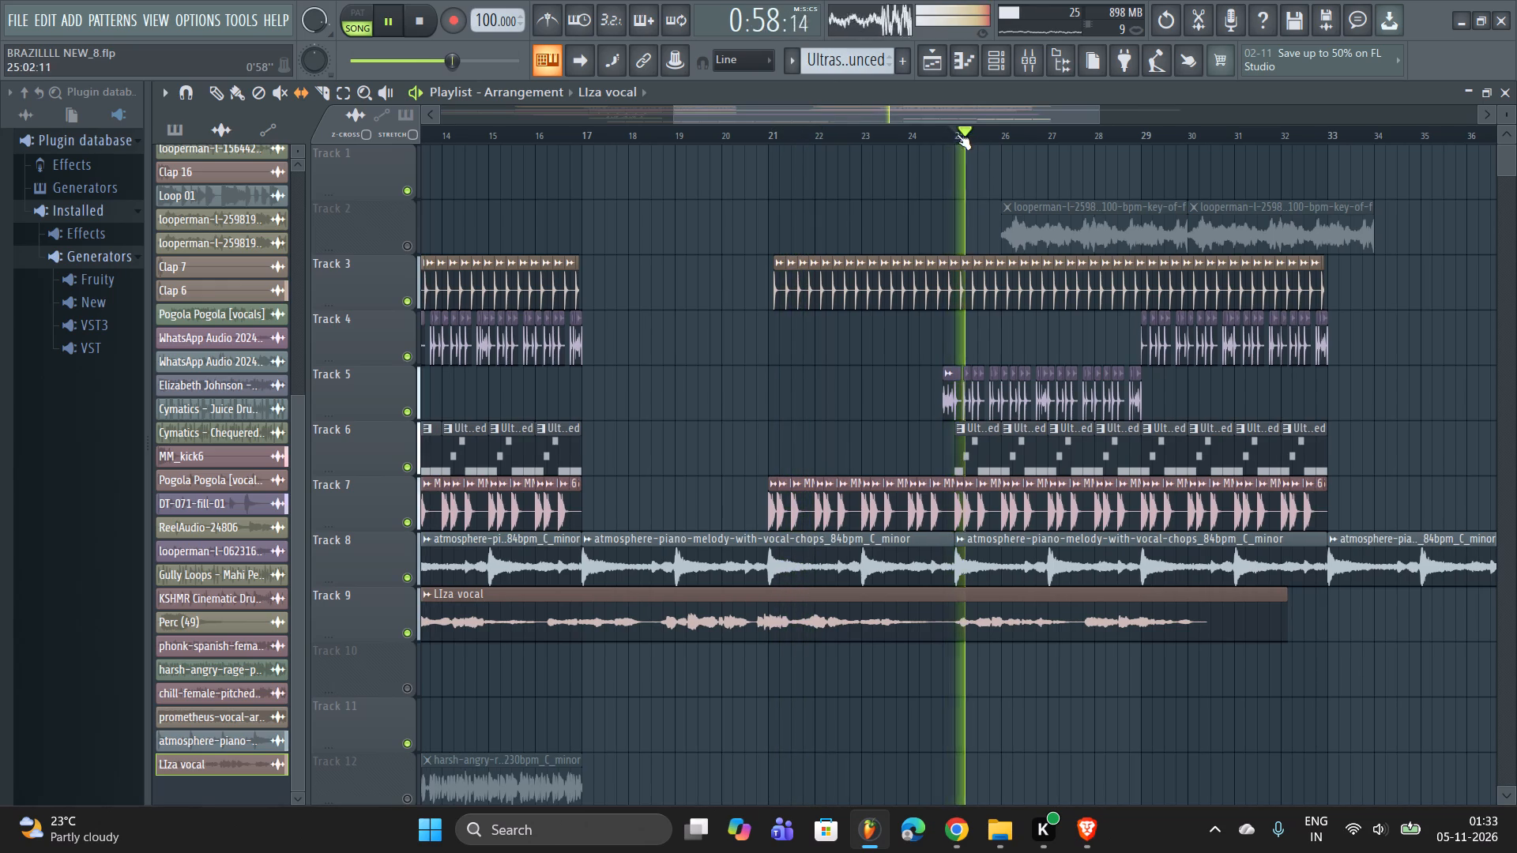
Slice the LIza vocal clip on Track 9 at 18:13:00 and at bar 24, and delete the piece after bar 24.
{"action": "left_click", "coordinate": [316, 88]}
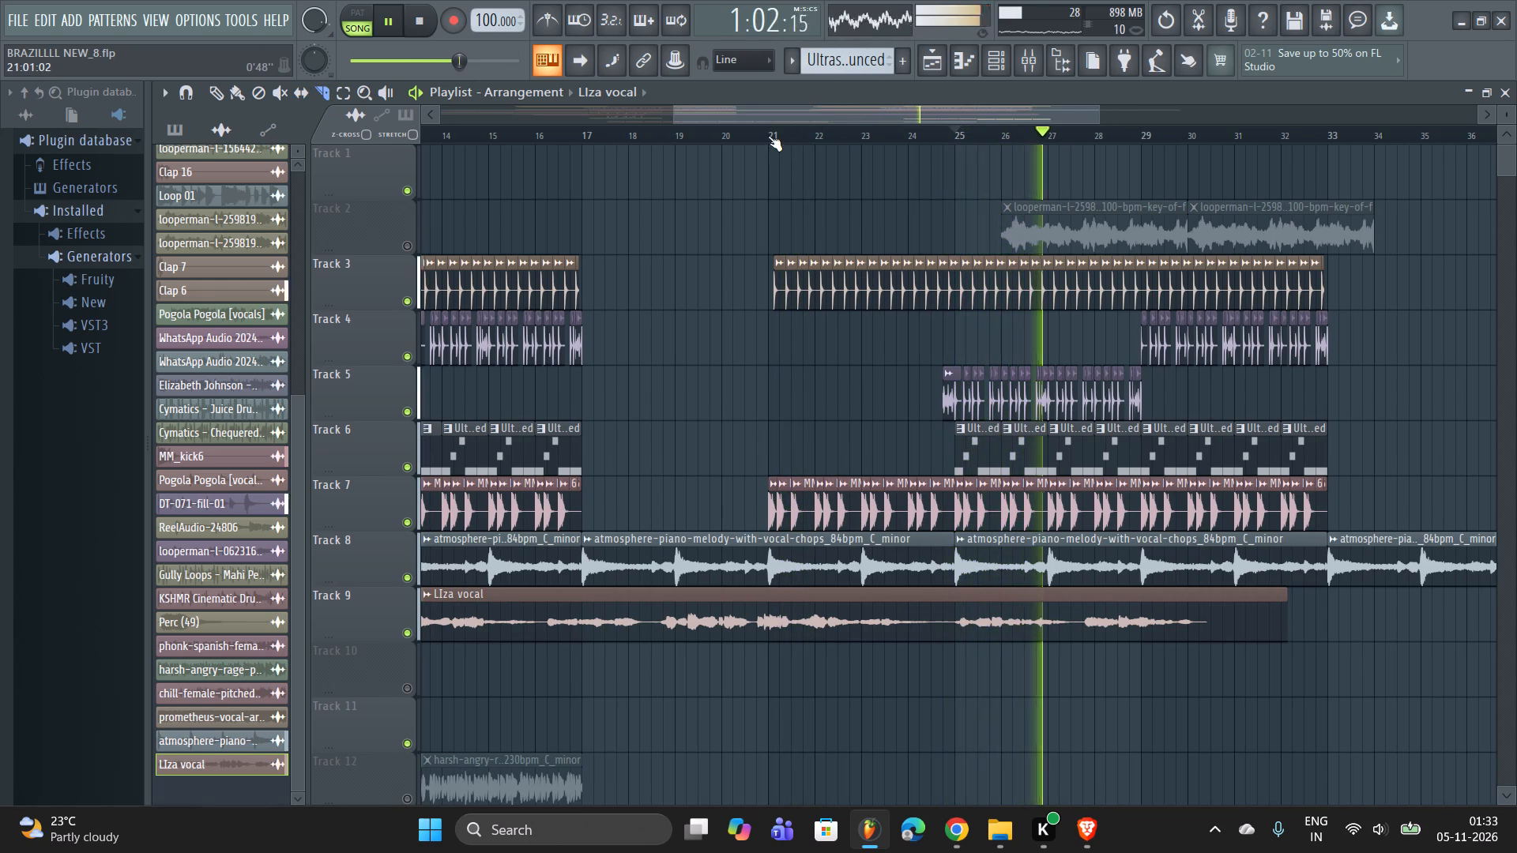
{"action": "left_click", "coordinate": [768, 136]}
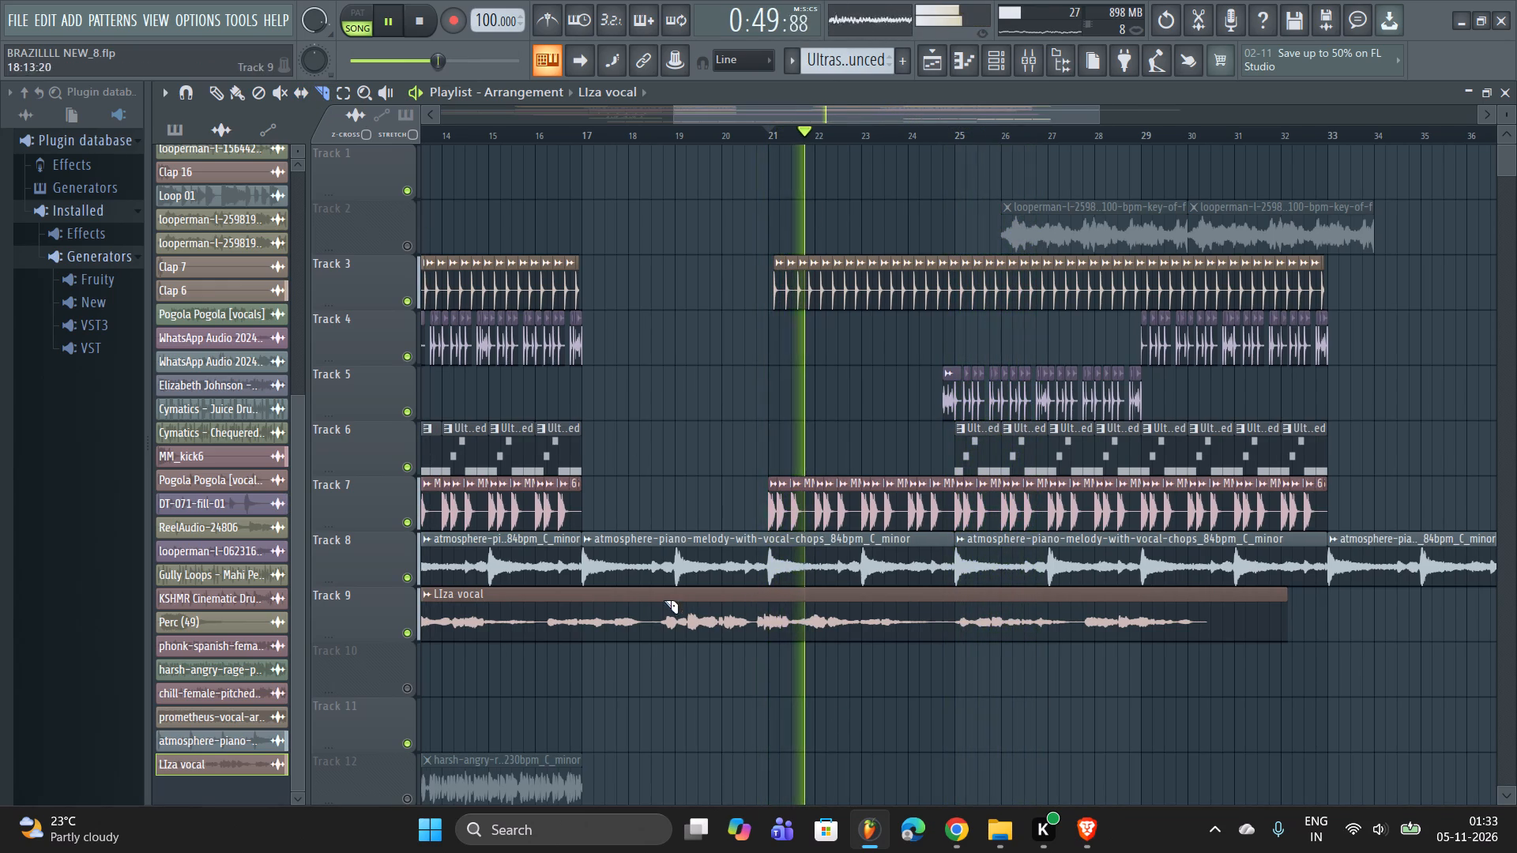
{"action": "left_click_drag", "start_coordinate": [660, 597], "coordinate": [663, 683]}
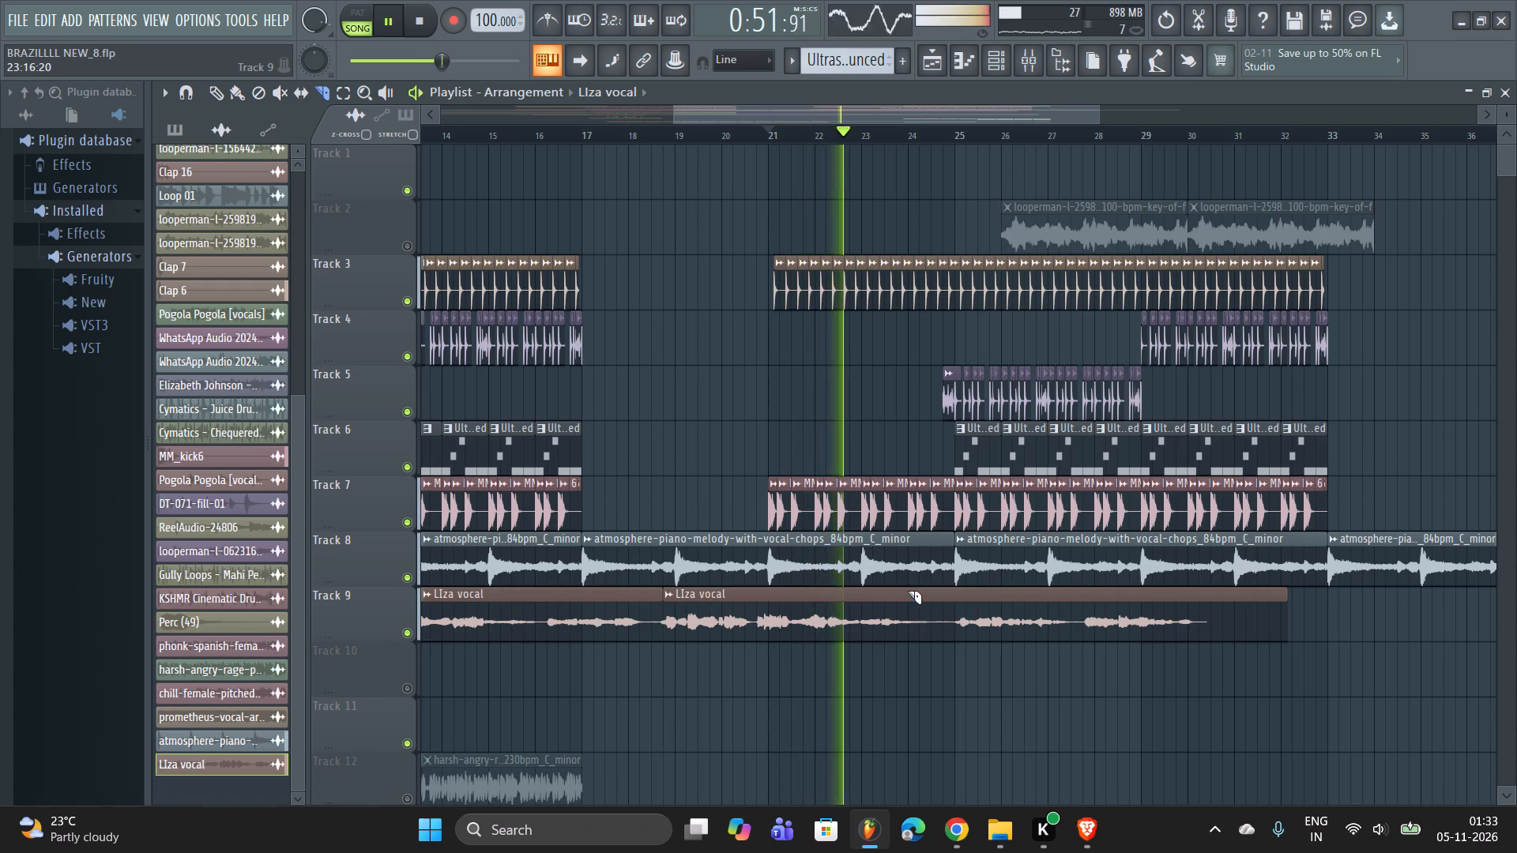
{"action": "left_click_drag", "start_coordinate": [907, 591], "coordinate": [913, 663]}
{"action": "right_click", "coordinate": [1109, 612]}
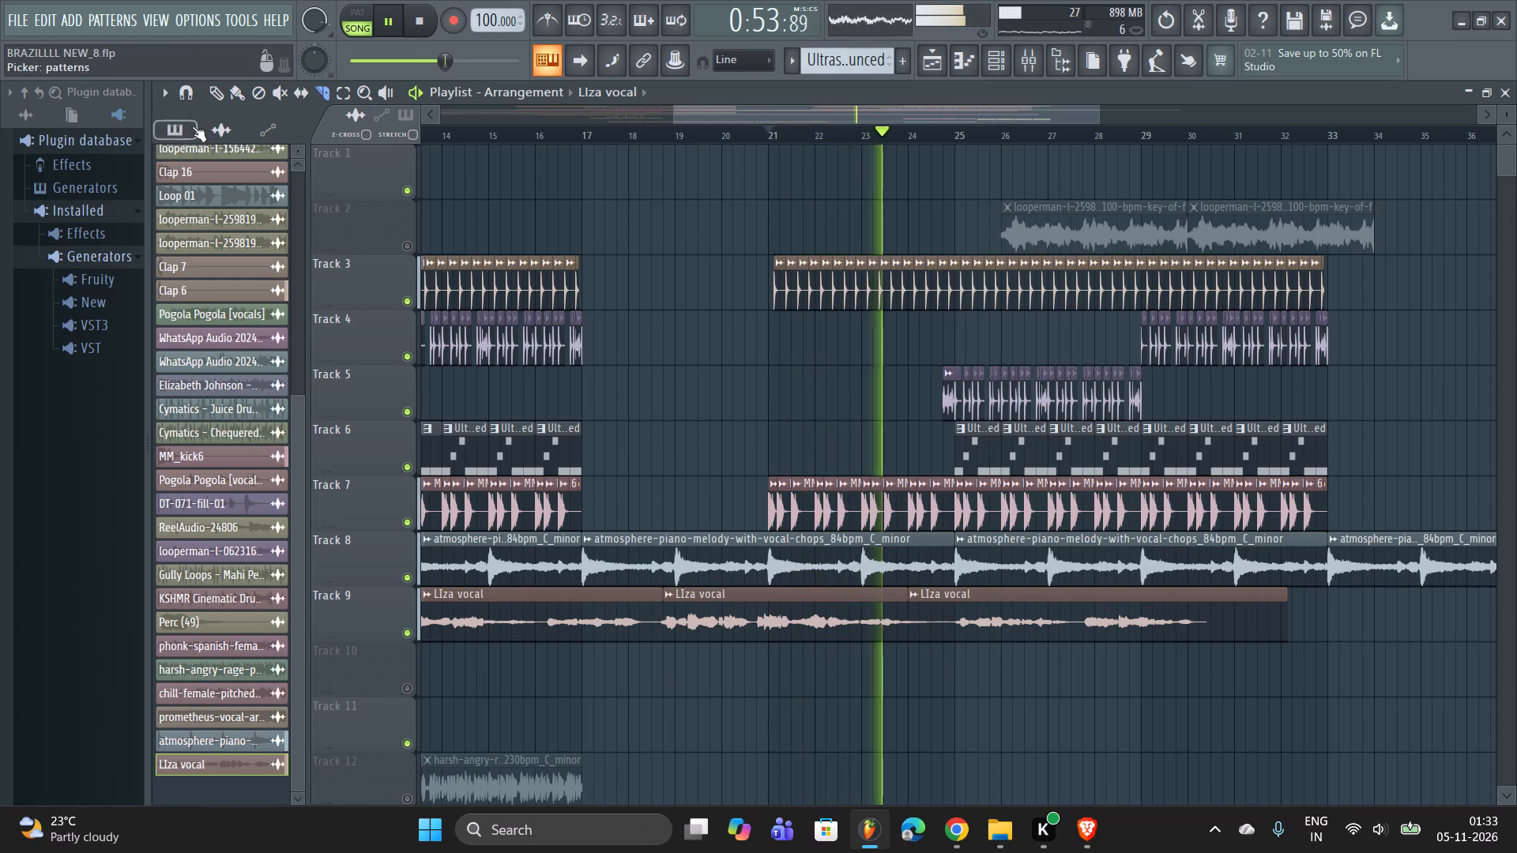
{"action": "left_click", "coordinate": [214, 91]}
{"action": "right_click", "coordinate": [1022, 605]}
{"action": "key", "text": "space"}
{"action": "double_click", "coordinate": [796, 647]}
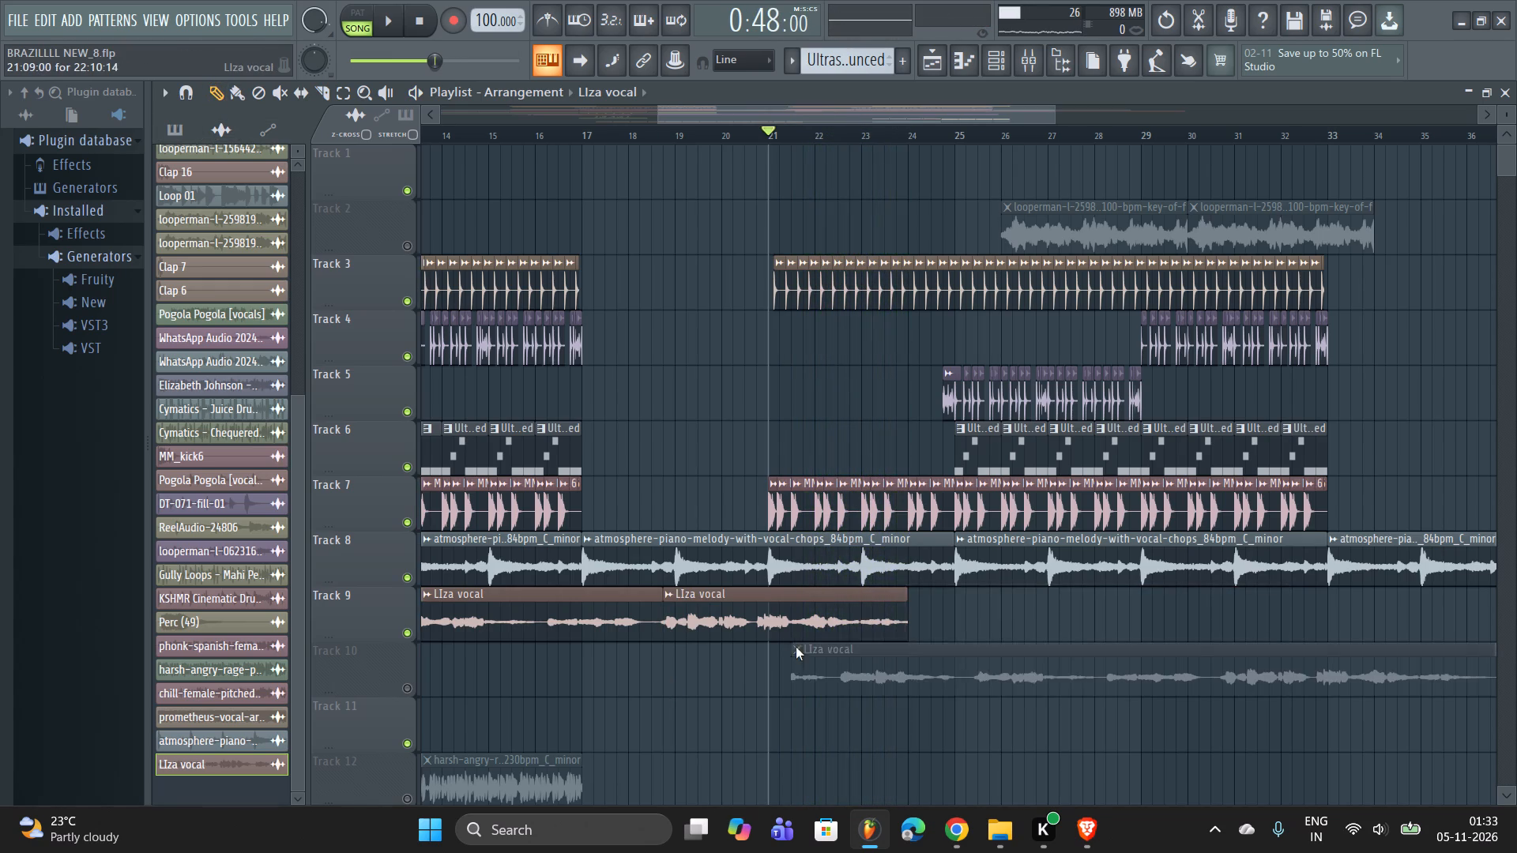
{"action": "right_click_drag", "start_coordinate": [626, 697], "coordinate": [662, 697]}
{"action": "right_click_drag", "start_coordinate": [1011, 671], "coordinate": [1000, 671]}
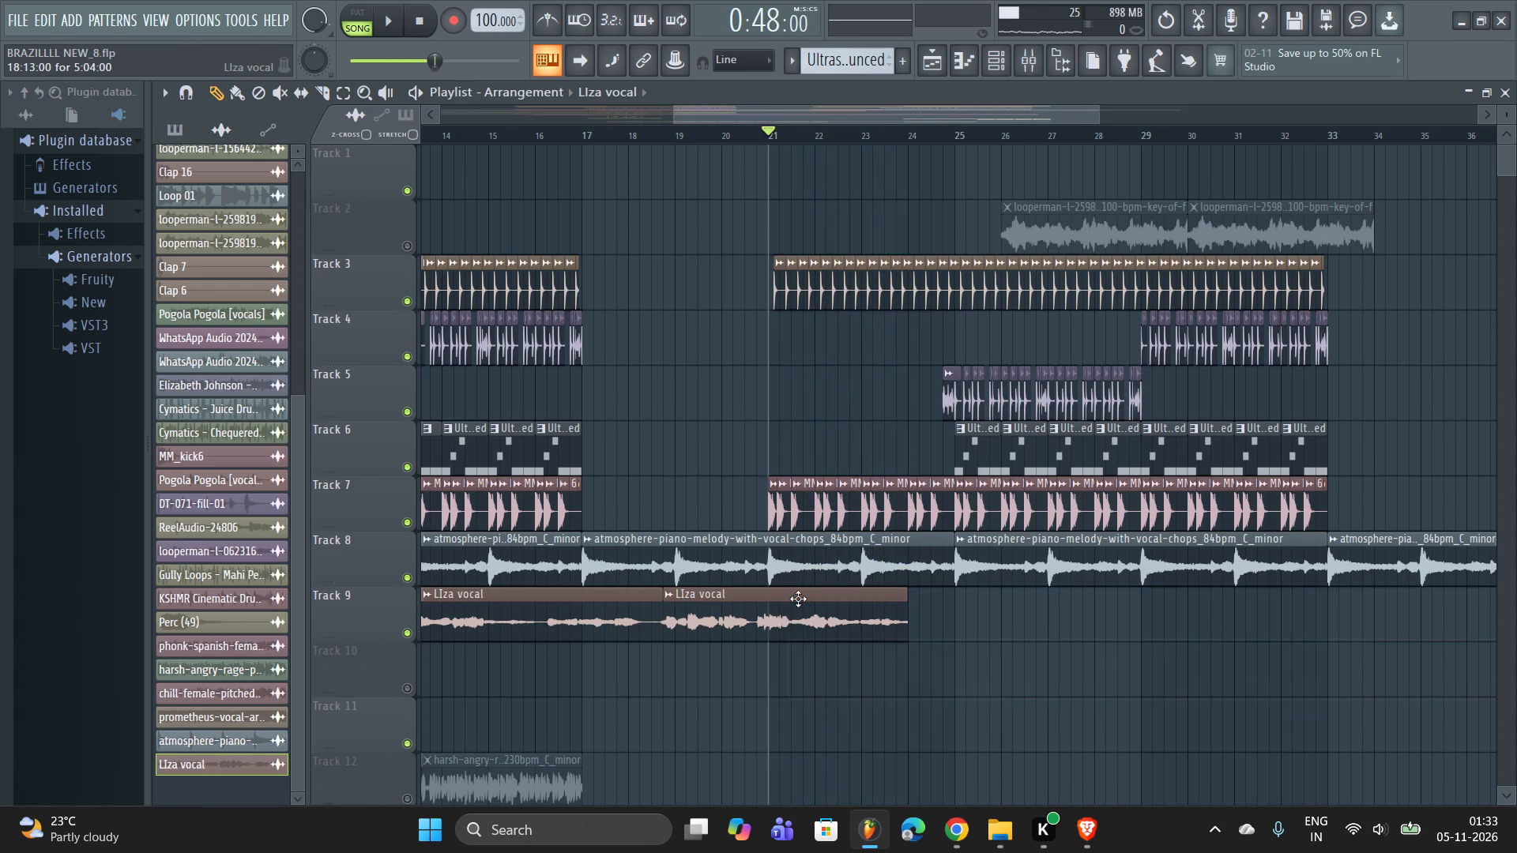
Reverse the LIza vocal sample in its channel settings and audition it from about bars 21 and 13.
{"action": "double_click", "coordinate": [798, 599]}
{"action": "left_click", "coordinate": [636, 568]}
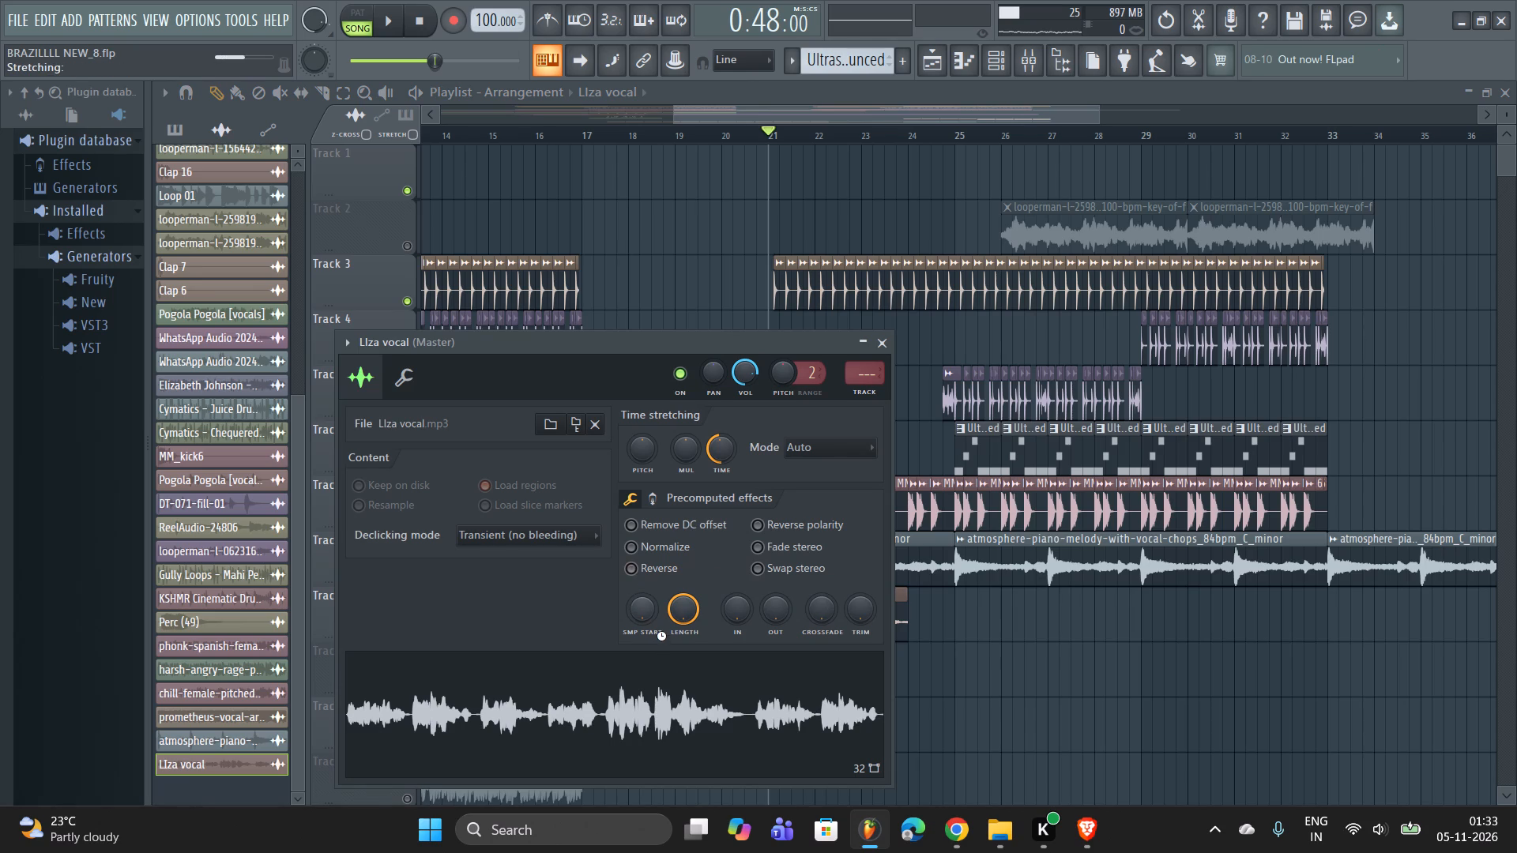
{"action": "key", "text": "space"}
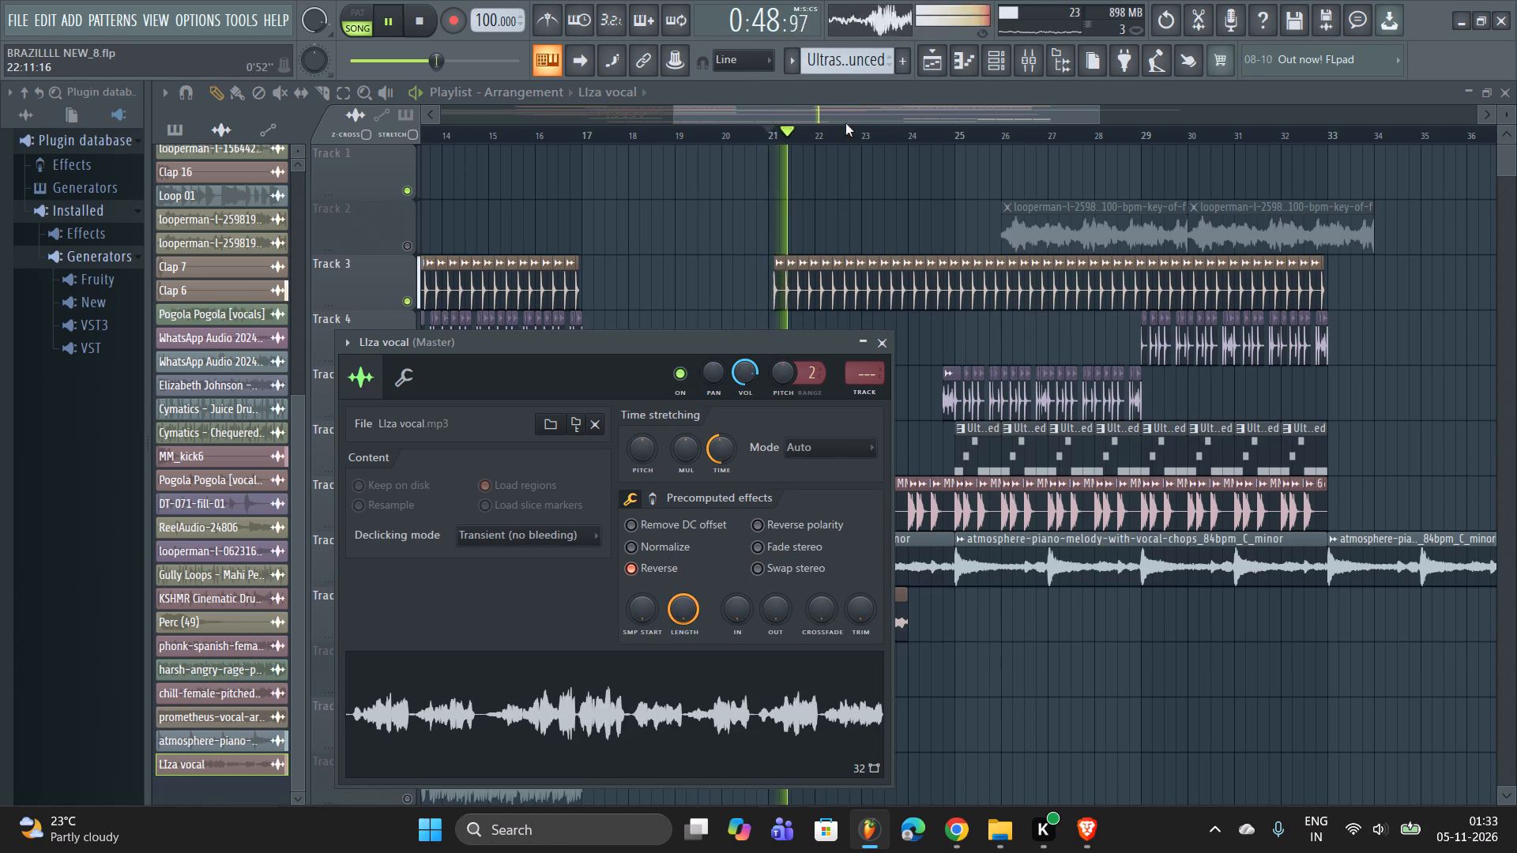
{"action": "left_click_drag", "start_coordinate": [840, 106], "coordinate": [764, 109]}
{"action": "left_click", "coordinate": [723, 109]}
{"action": "left_click", "coordinate": [594, 131]}
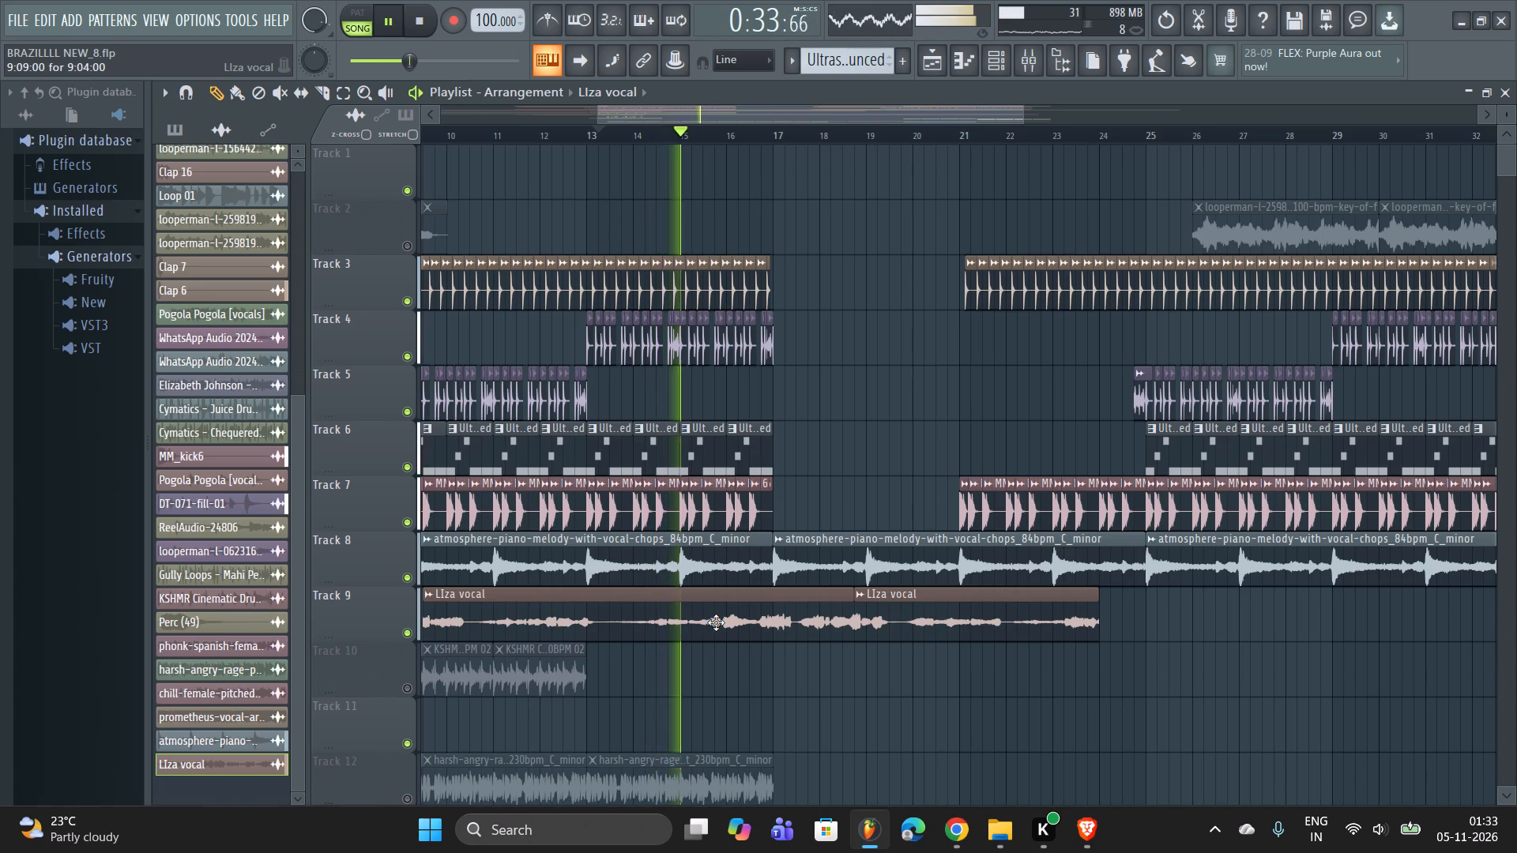
Slip the reversed audio inside the first LIza vocal clip on Track 9 and audition it from about bars 13 and 14.
{"action": "left_click", "coordinate": [303, 89]}
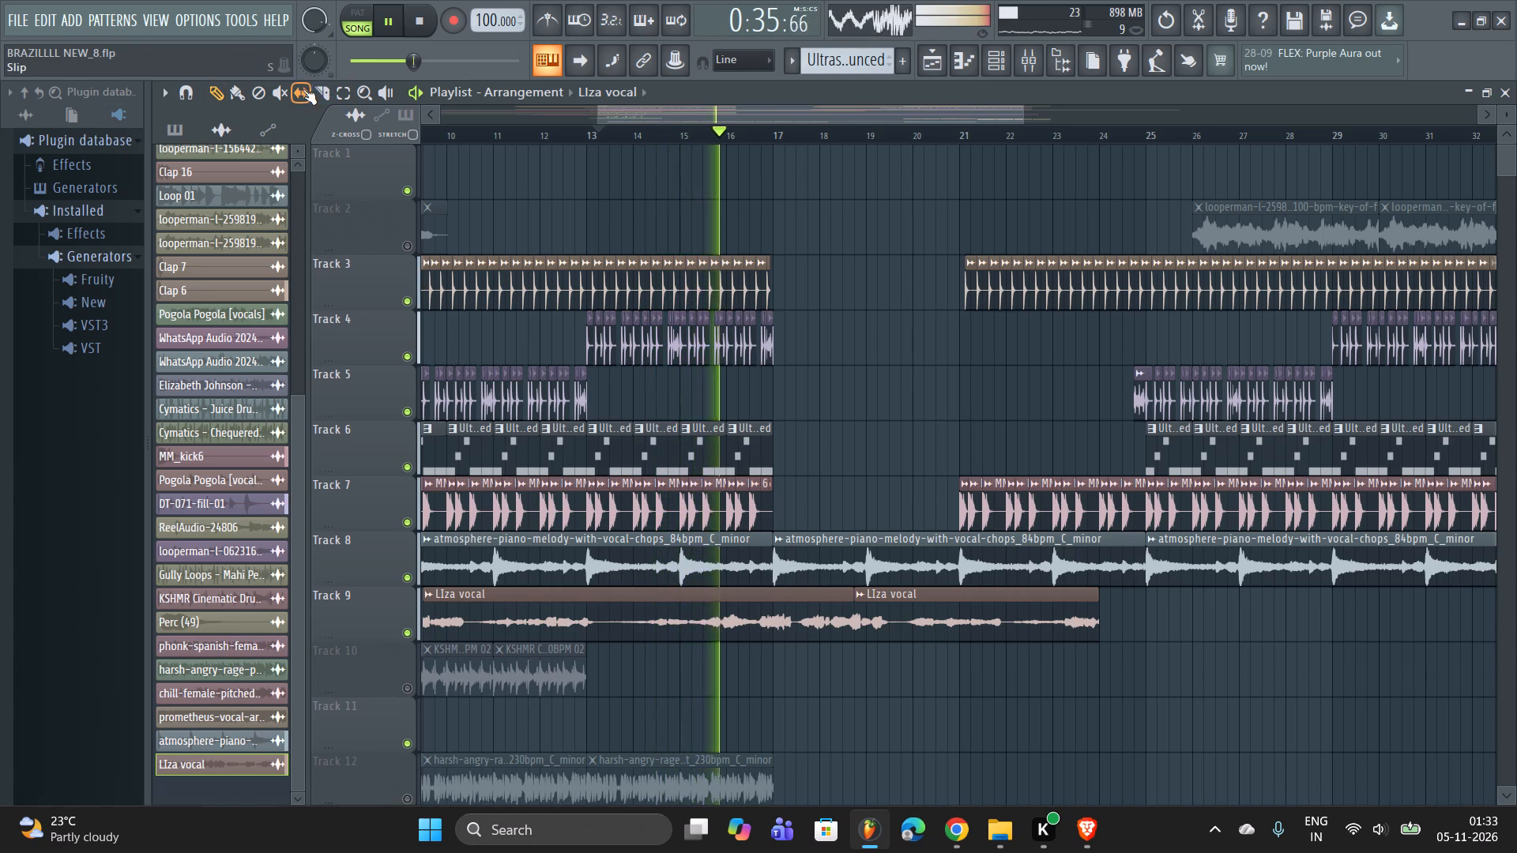
{"action": "left_click_drag", "start_coordinate": [770, 621], "coordinate": [495, 626]}
{"action": "left_click", "coordinate": [495, 626]}
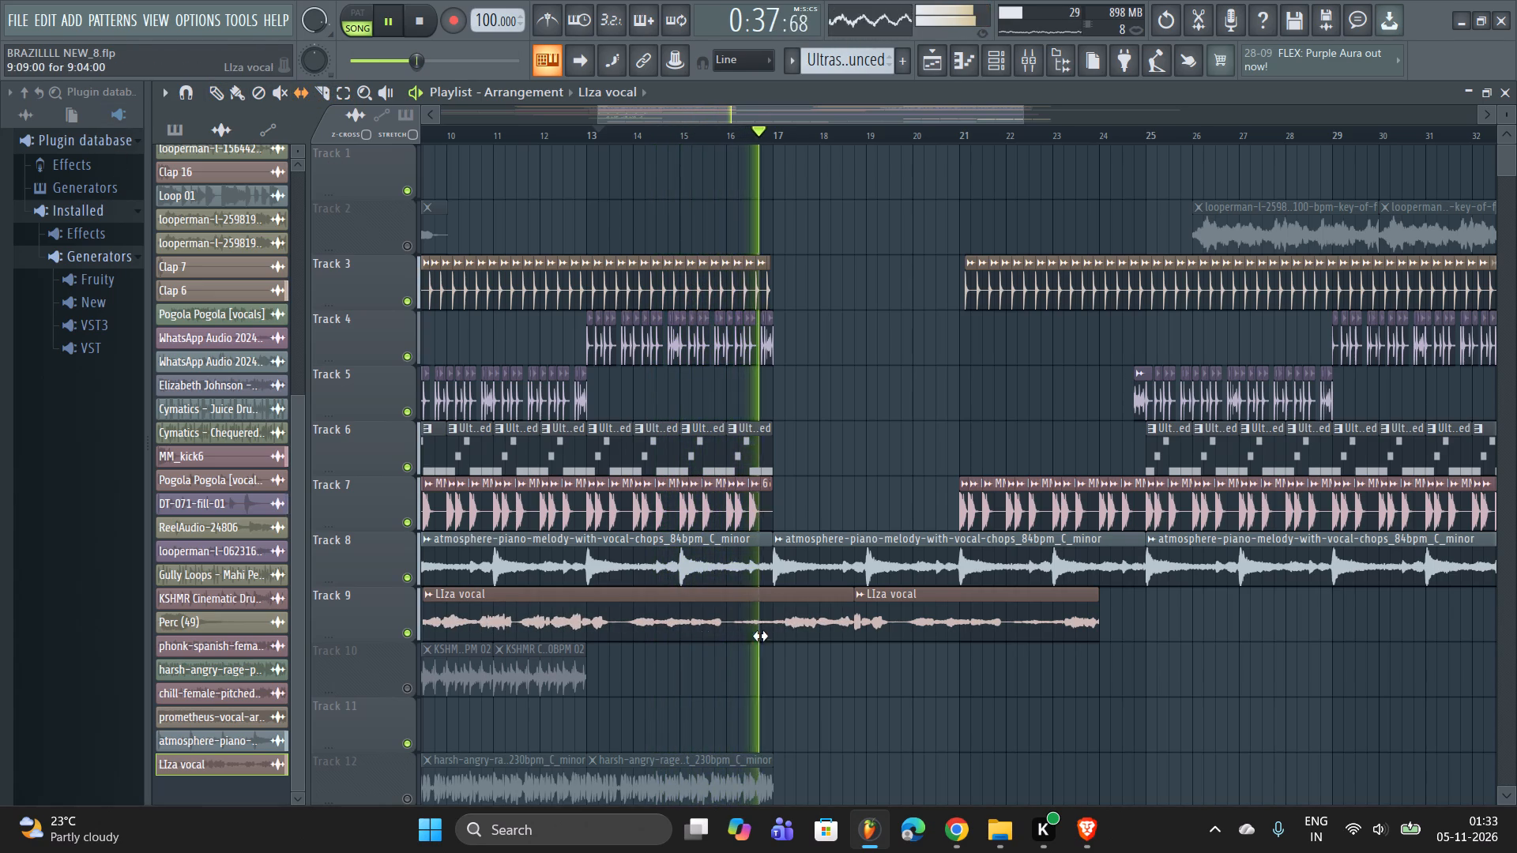
{"action": "left_click_drag", "start_coordinate": [796, 628], "coordinate": [471, 639]}
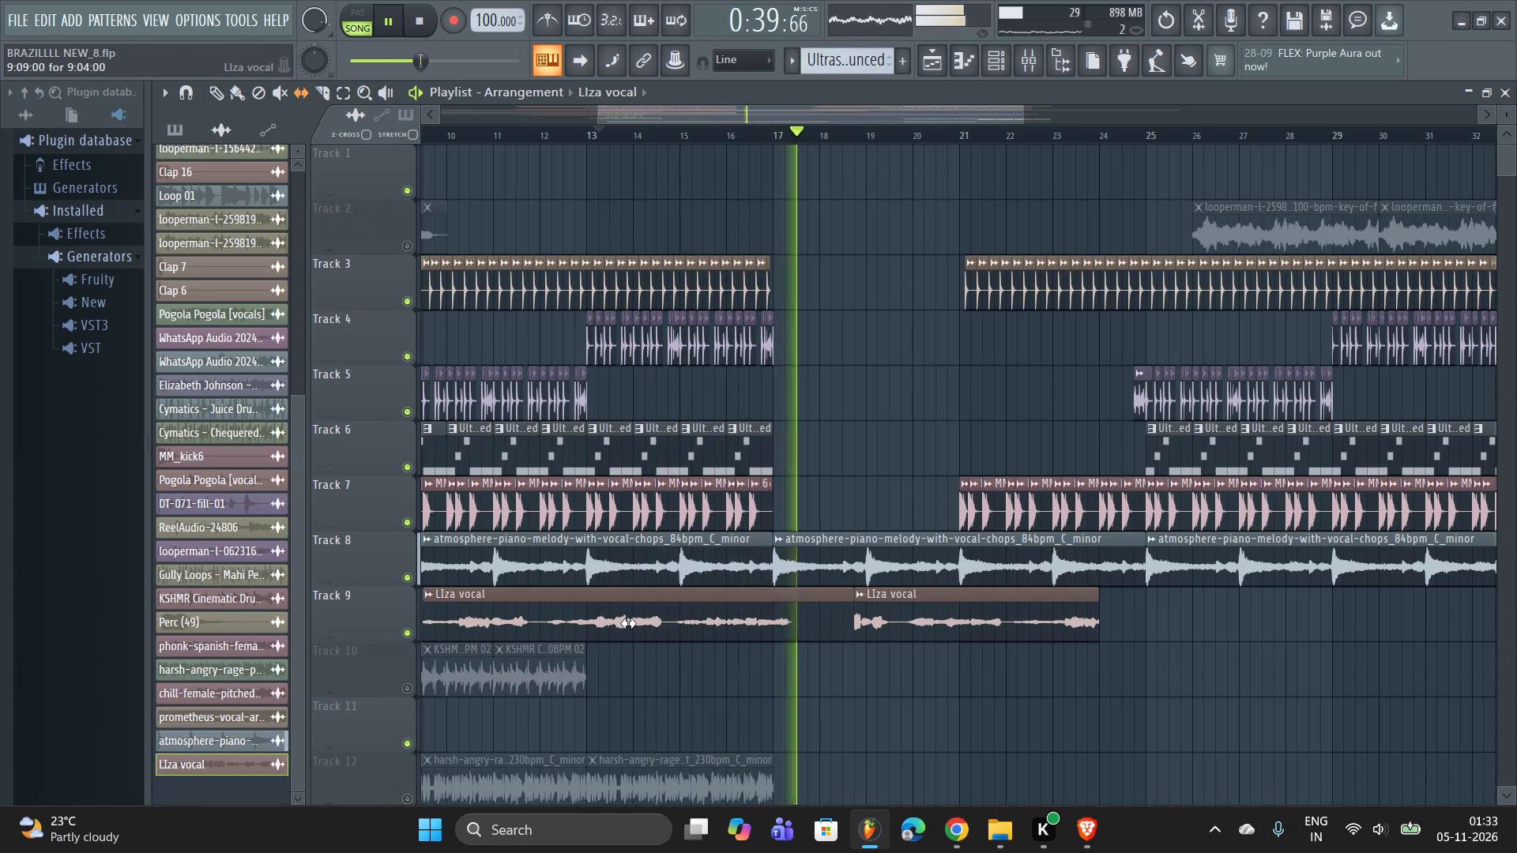
{"action": "left_click_drag", "start_coordinate": [680, 622], "coordinate": [695, 626]}
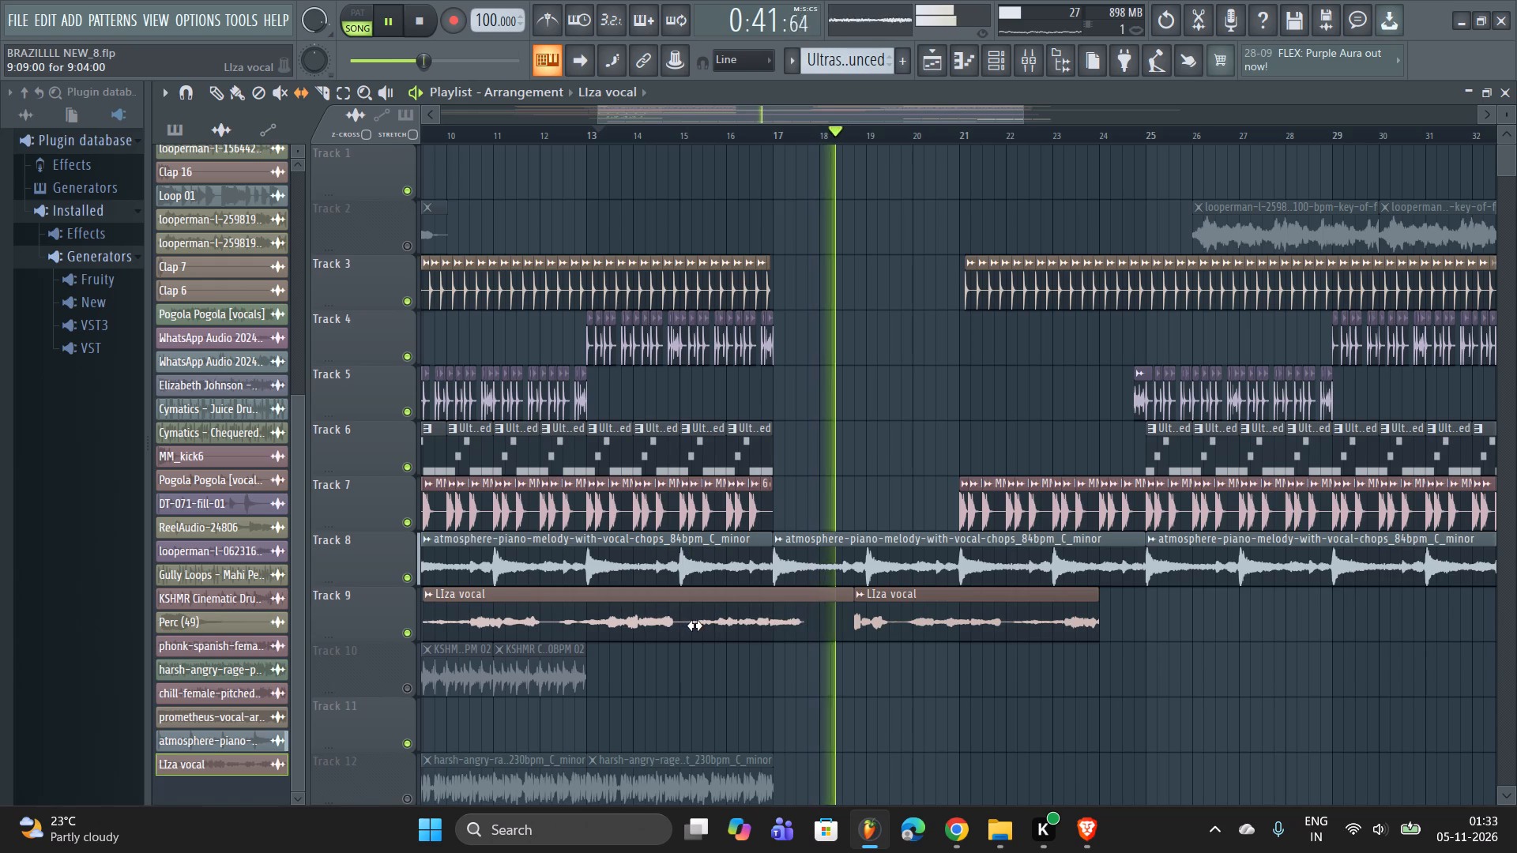
{"action": "left_click_drag", "start_coordinate": [695, 626], "coordinate": [662, 626]}
{"action": "left_click_drag", "start_coordinate": [583, 629], "coordinate": [596, 628]}
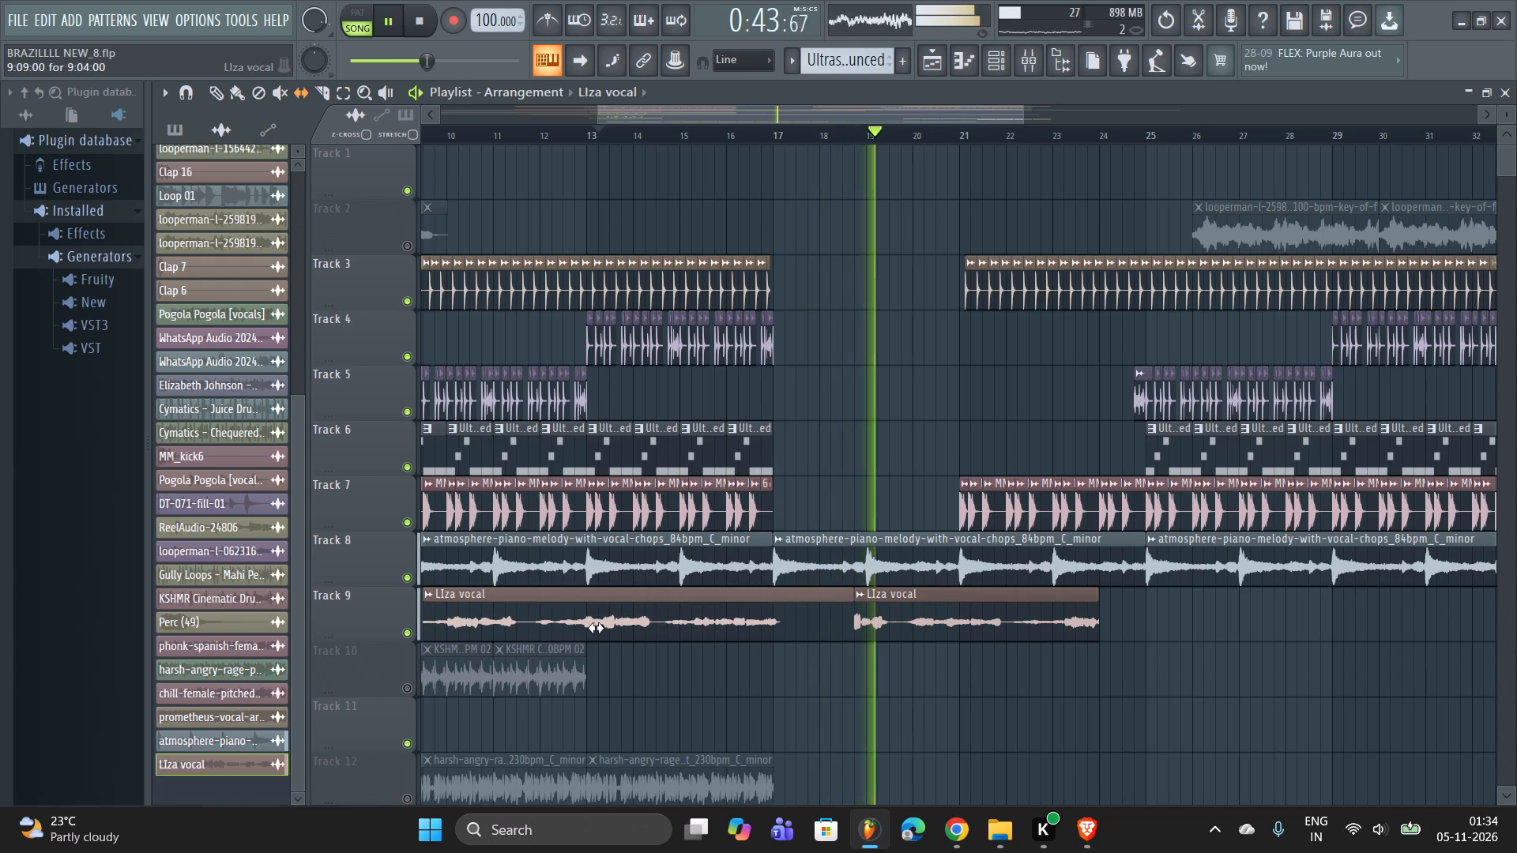
{"action": "left_click_drag", "start_coordinate": [596, 628], "coordinate": [597, 628]}
{"action": "double_click", "coordinate": [576, 130]}
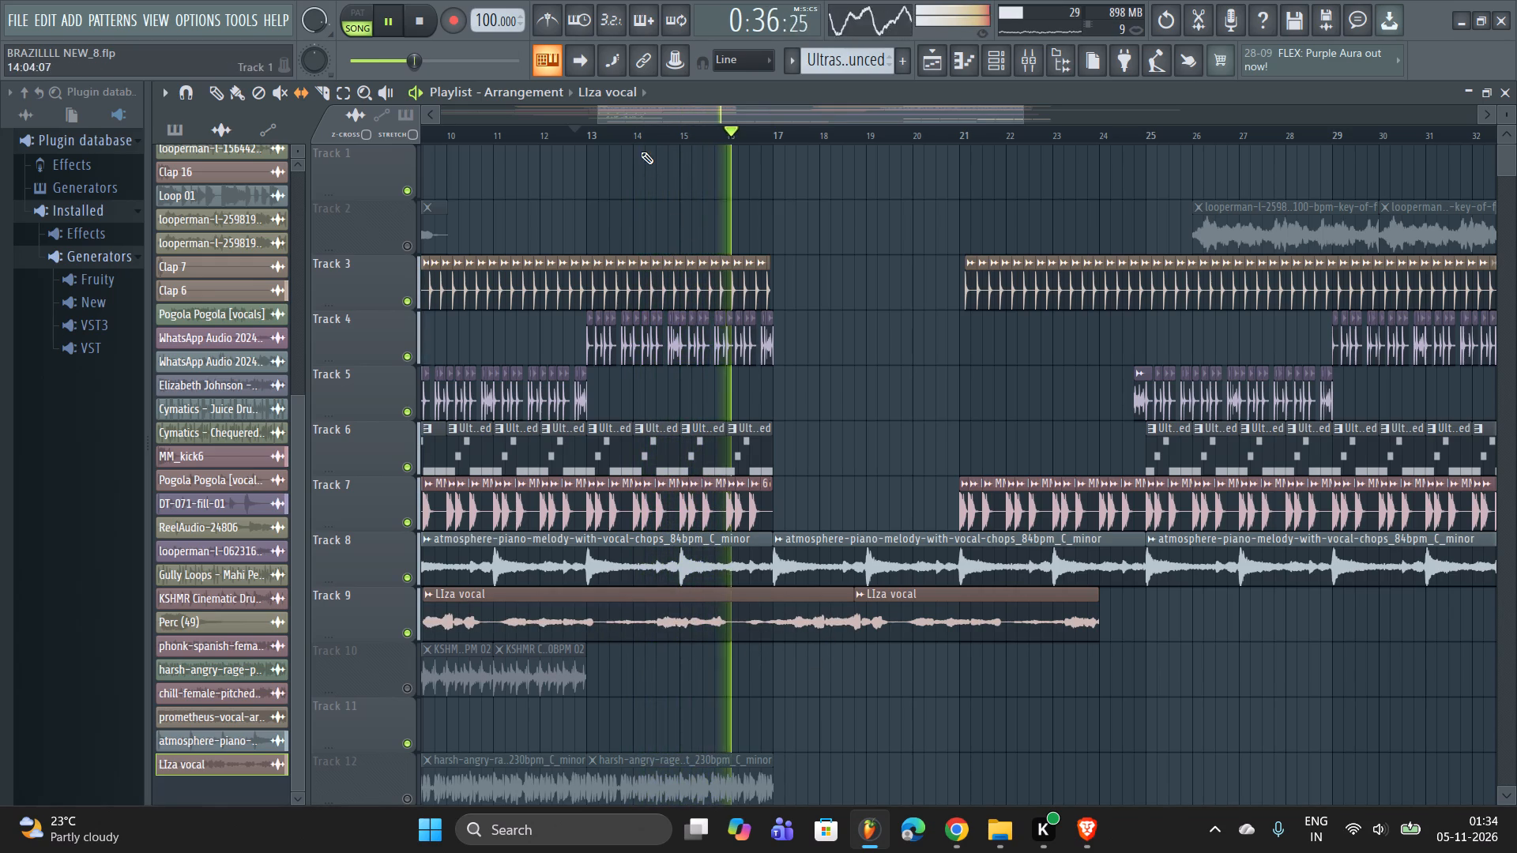
{"action": "left_click", "coordinate": [646, 130]}
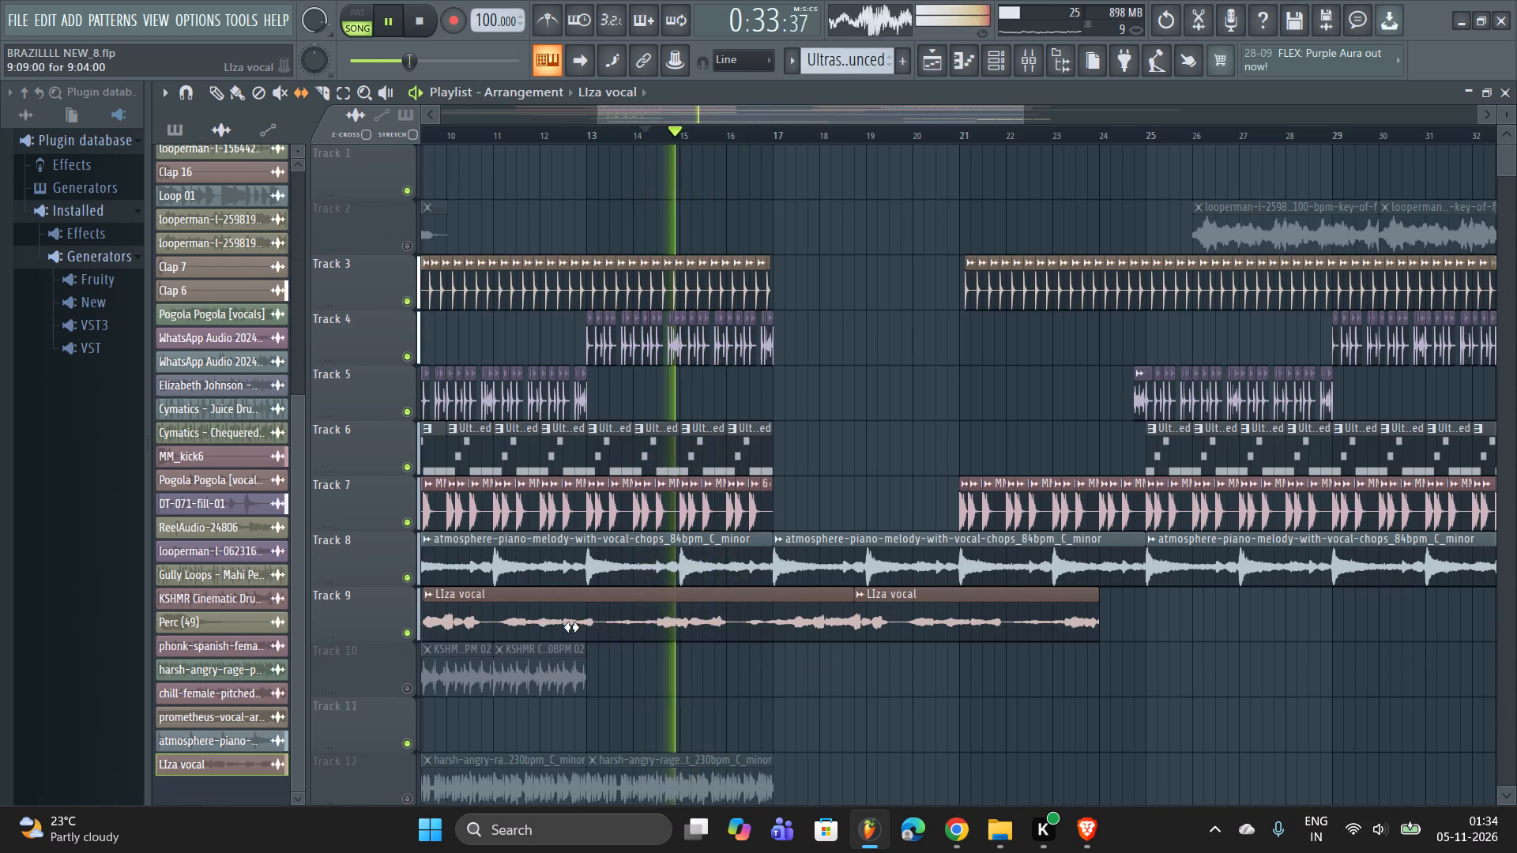
Slip the first LIza vocal clip's audio again so that its loud phrase falls around bar 13.
{"action": "left_click_drag", "start_coordinate": [571, 627], "coordinate": [813, 625]}
{"action": "left_click_drag", "start_coordinate": [737, 628], "coordinate": [706, 632]}
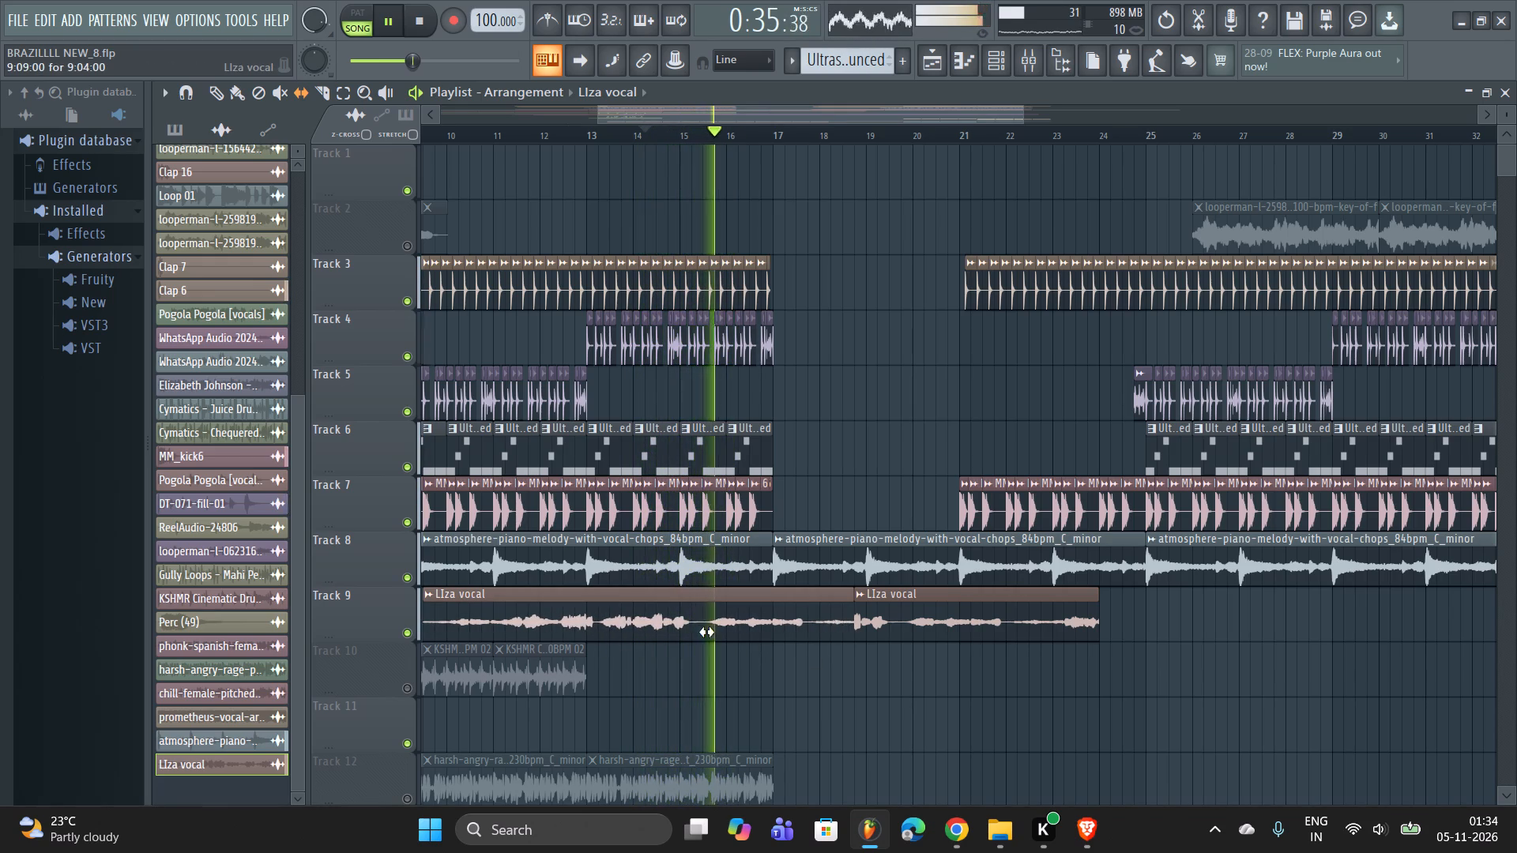
{"action": "left_click_drag", "start_coordinate": [706, 632], "coordinate": [721, 630]}
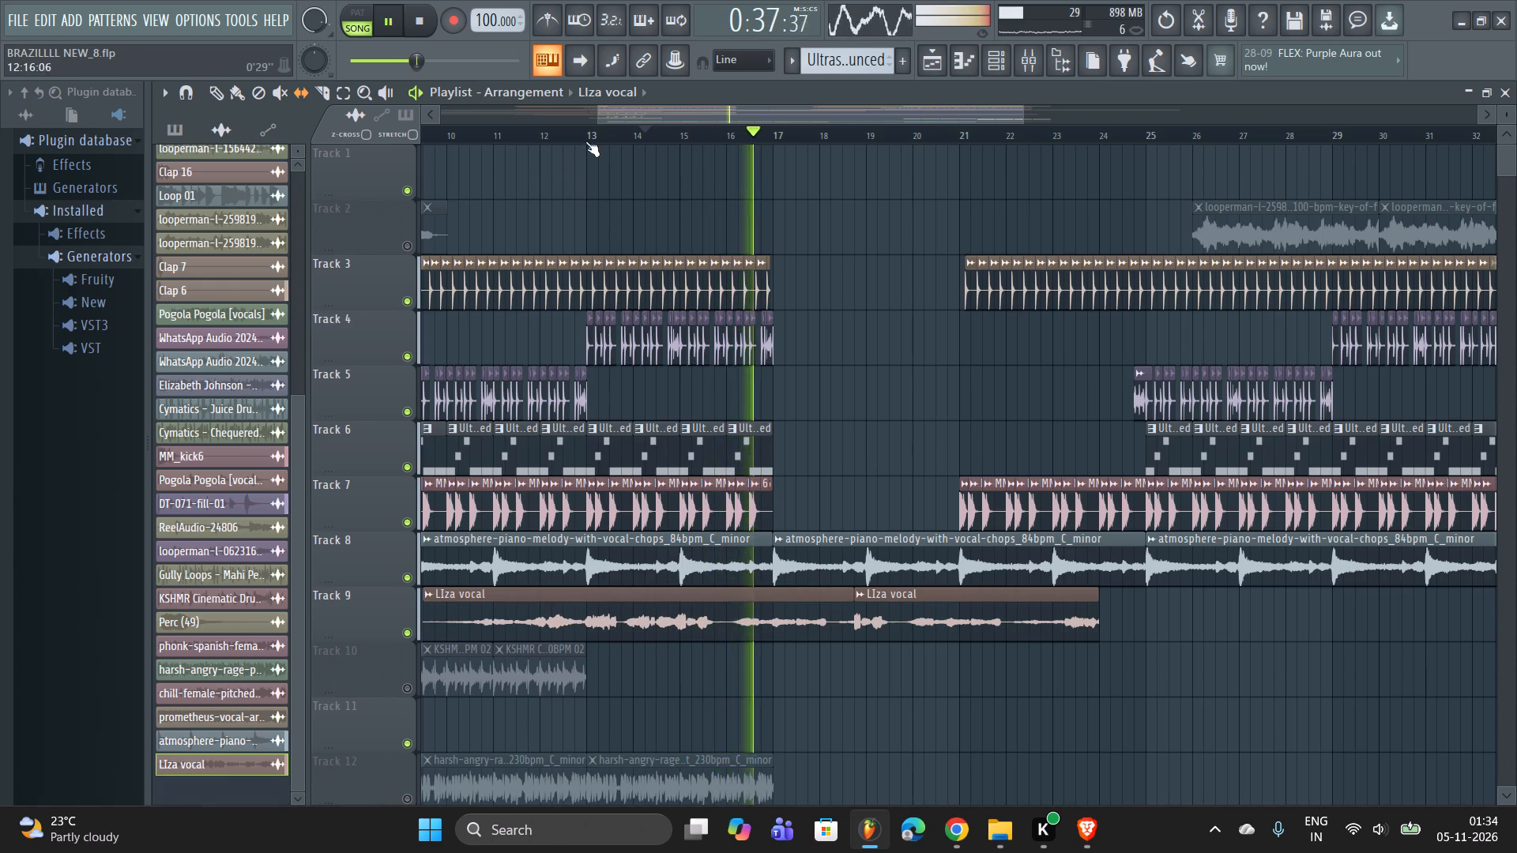
Audition the slipped LIza vocal against the beat repeatedly from bar 13.
{"action": "left_click", "coordinate": [585, 141]}
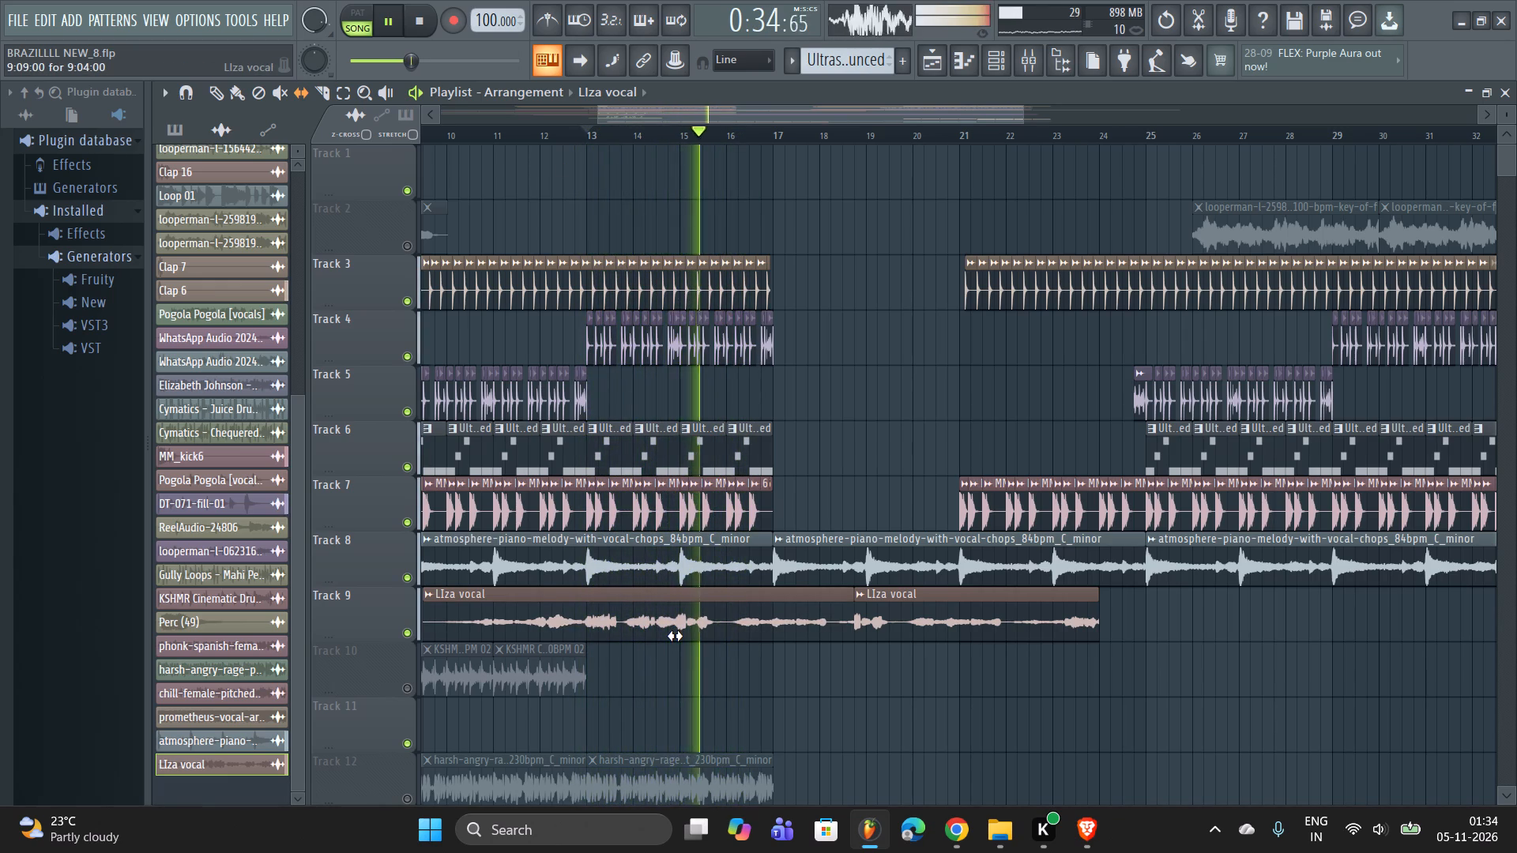
{"action": "key", "text": "space"}
{"action": "key", "text": "space"}
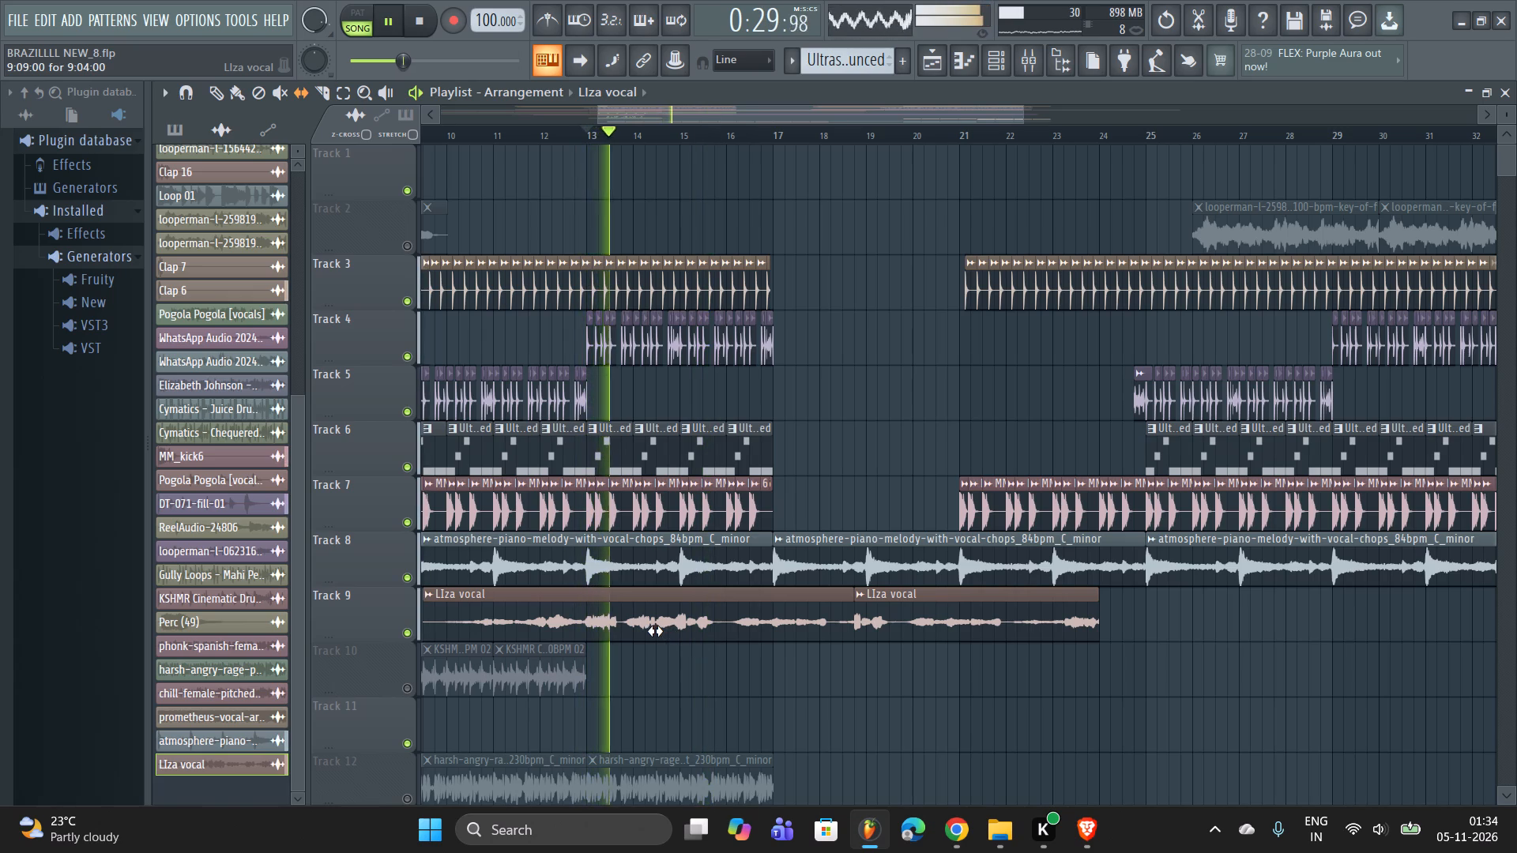
{"action": "key", "text": "space"}
{"action": "key", "text": "space"}
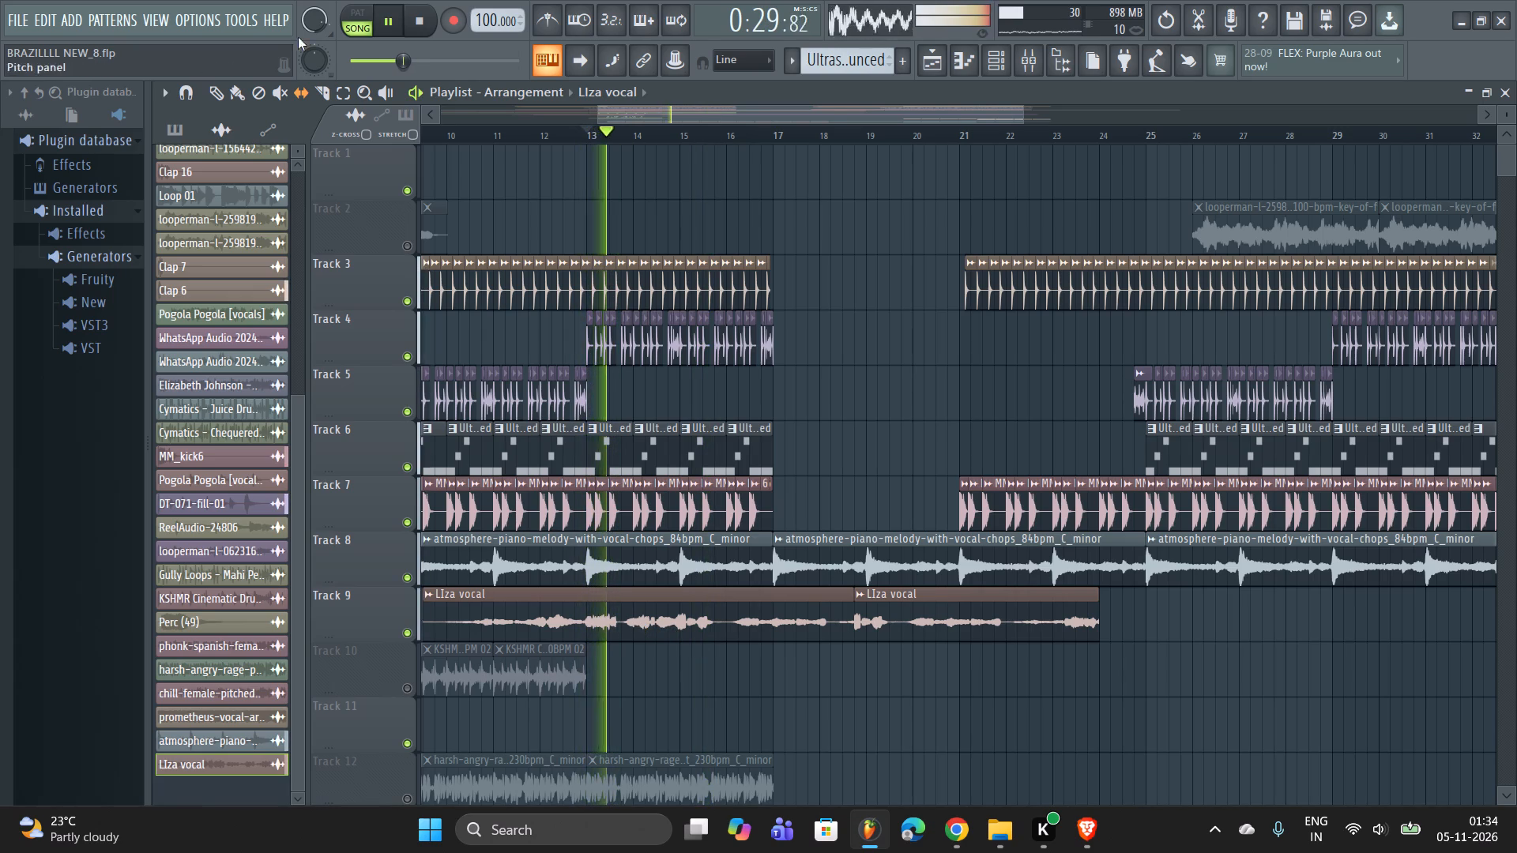
{"action": "key", "text": "space"}
{"action": "key", "text": "space"}
Slice the first LIza vocal clip on Track 9 at bar 13 and delete the piece before it.
{"action": "left_click", "coordinate": [329, 89]}
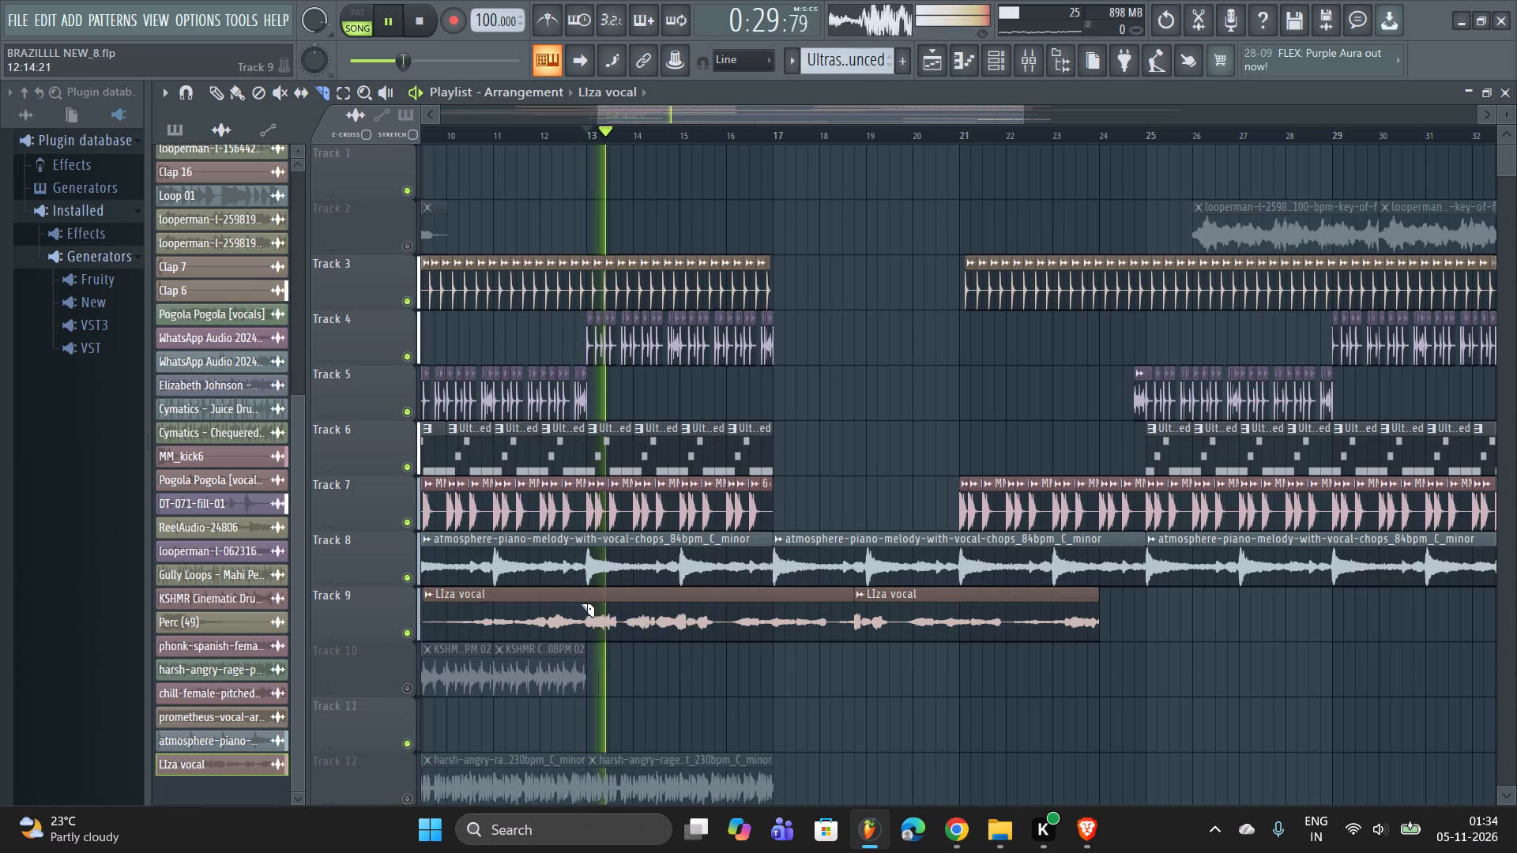
{"action": "left_click_drag", "start_coordinate": [585, 587], "coordinate": [589, 673]}
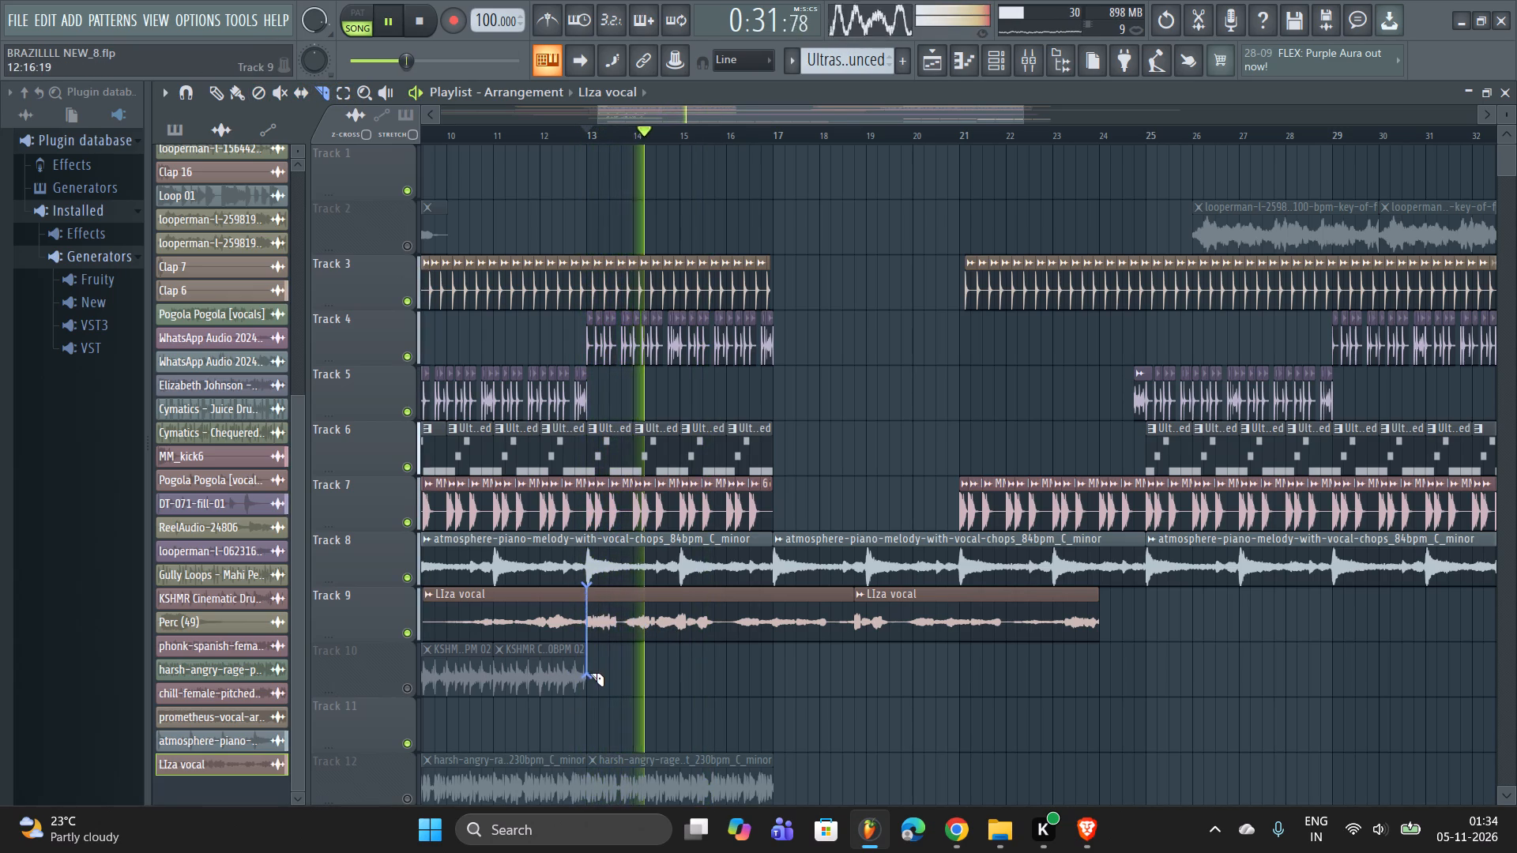
{"action": "left_click_drag", "start_coordinate": [589, 673], "coordinate": [589, 674]}
{"action": "left_click", "coordinate": [519, 126]}
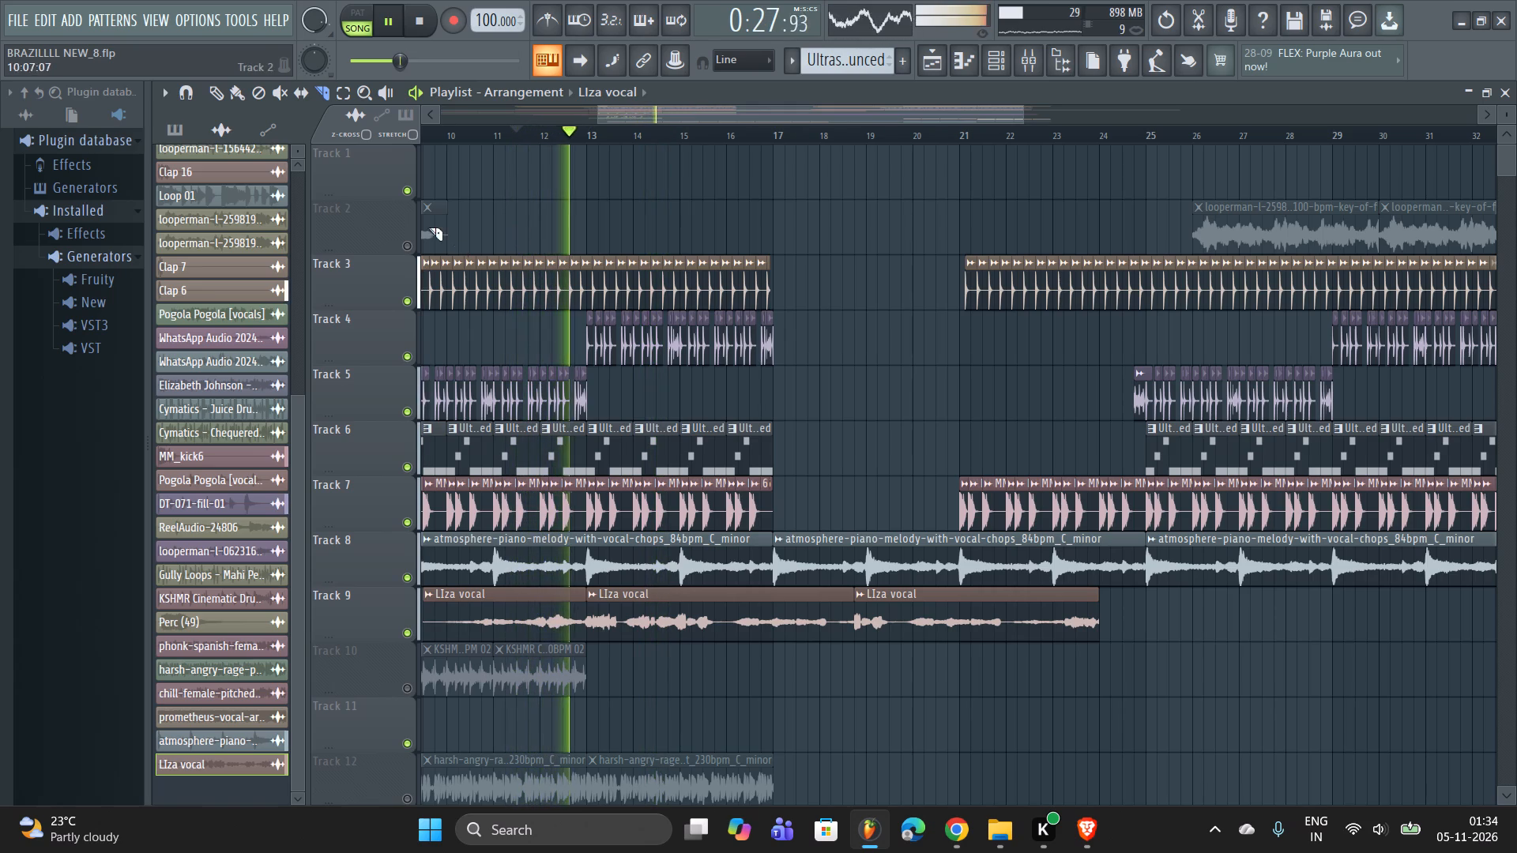
{"action": "left_click", "coordinate": [205, 87]}
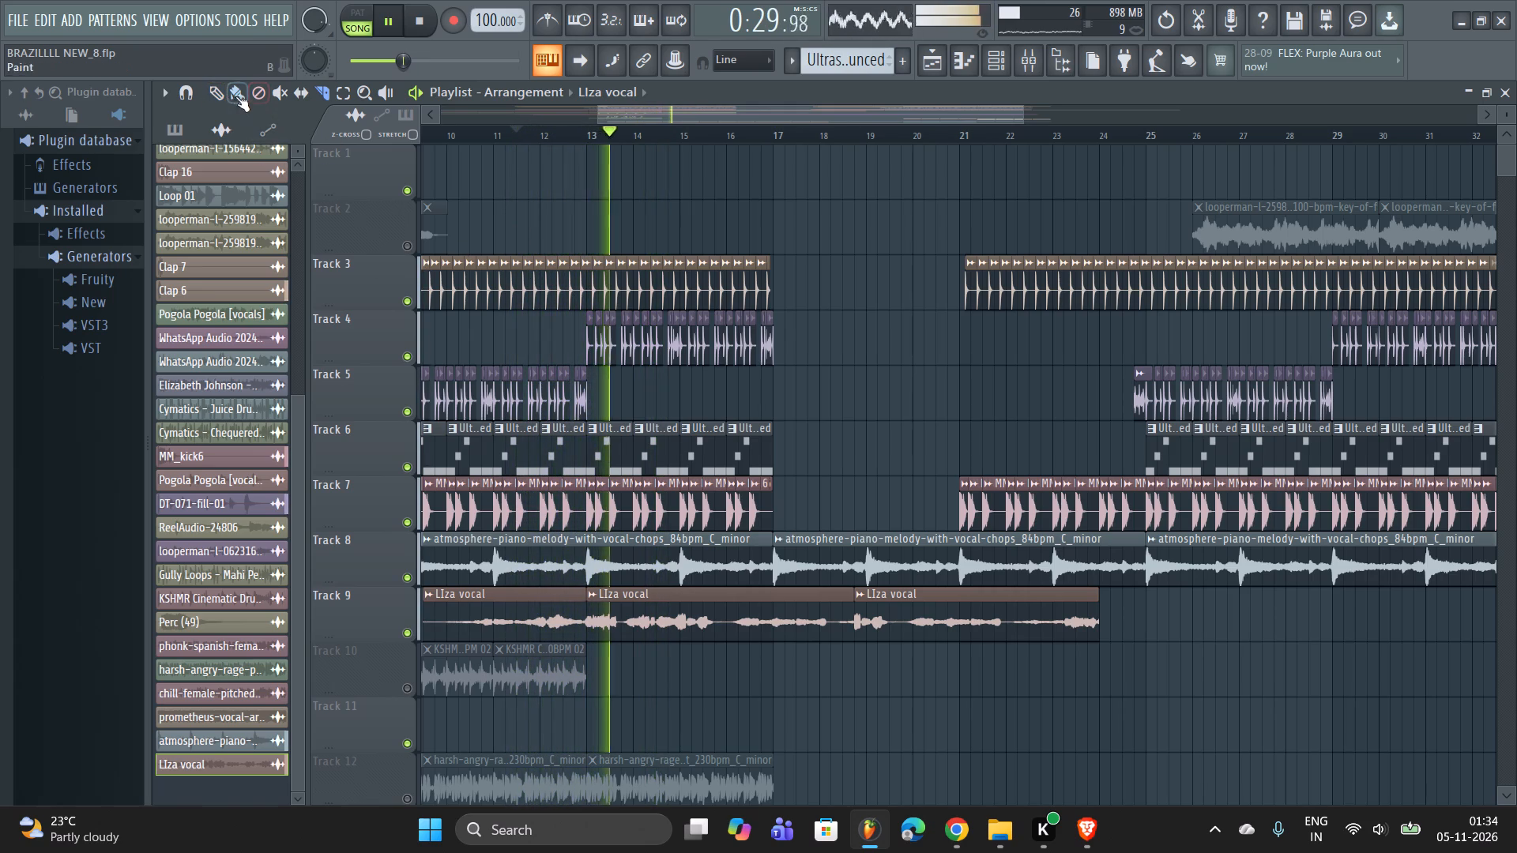
{"action": "left_click", "coordinate": [212, 88]}
{"action": "key", "text": "space"}
{"action": "right_click", "coordinate": [516, 615]}
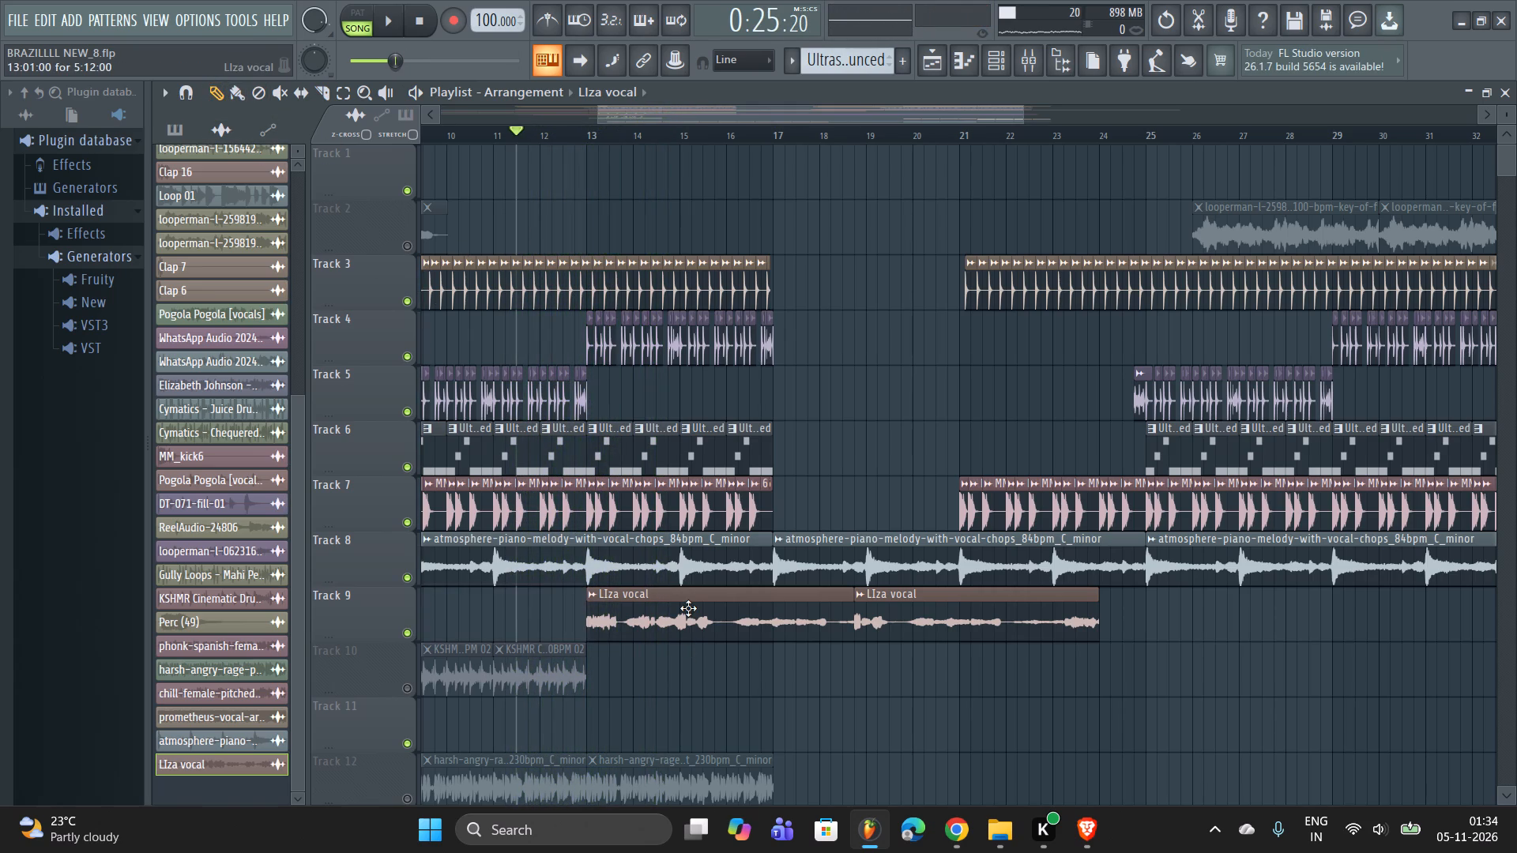
Slice the LIza vocal clip that starts at bar 13 about three quarters of a bar in, around 13:13.
{"action": "key", "text": "space"}
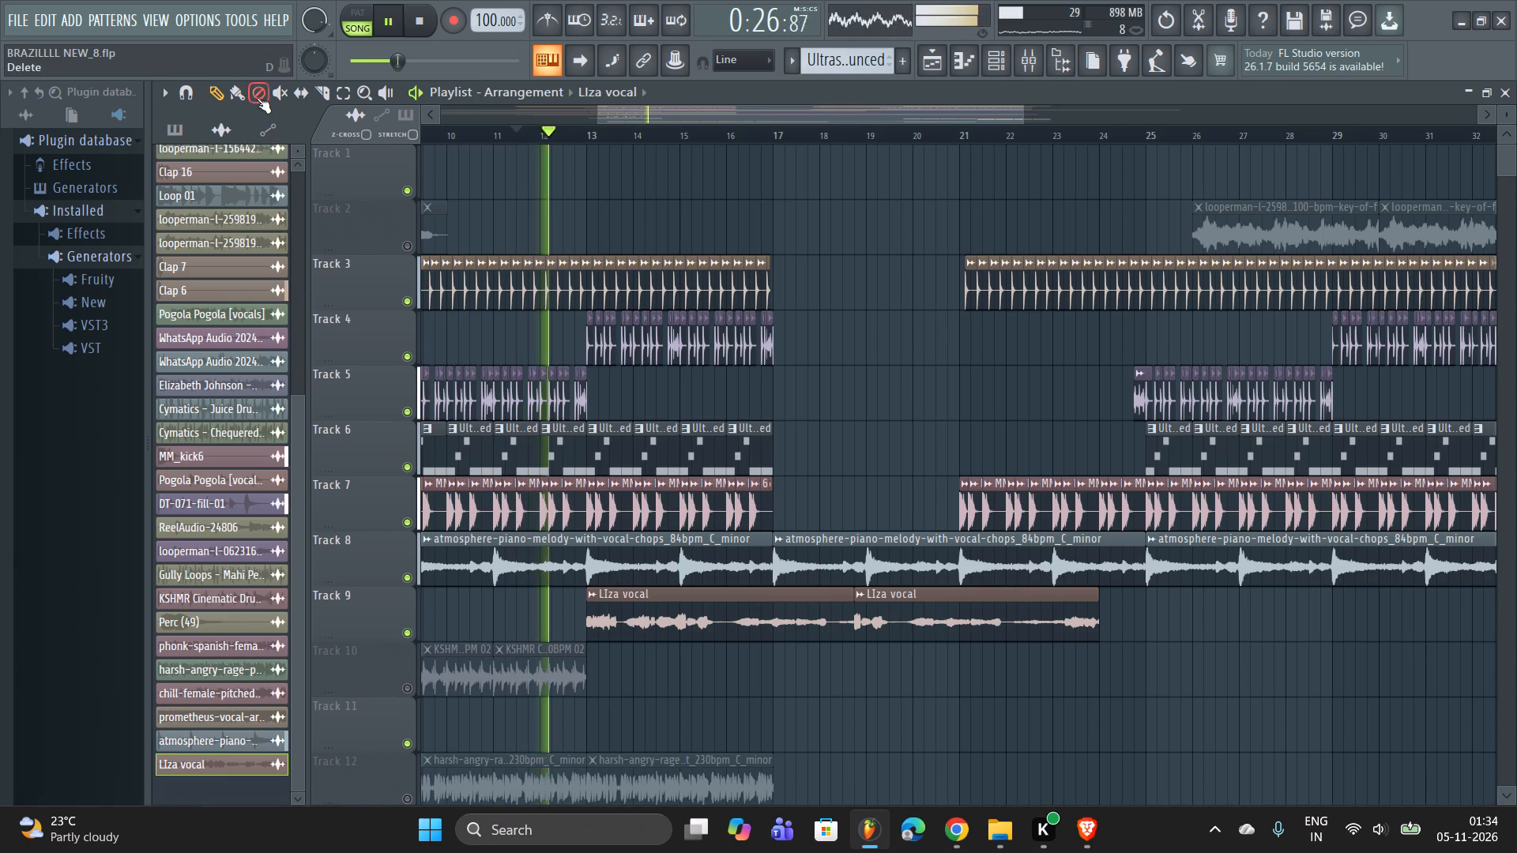
{"action": "left_click", "coordinate": [326, 90]}
{"action": "left_click_drag", "start_coordinate": [625, 583], "coordinate": [623, 630]}
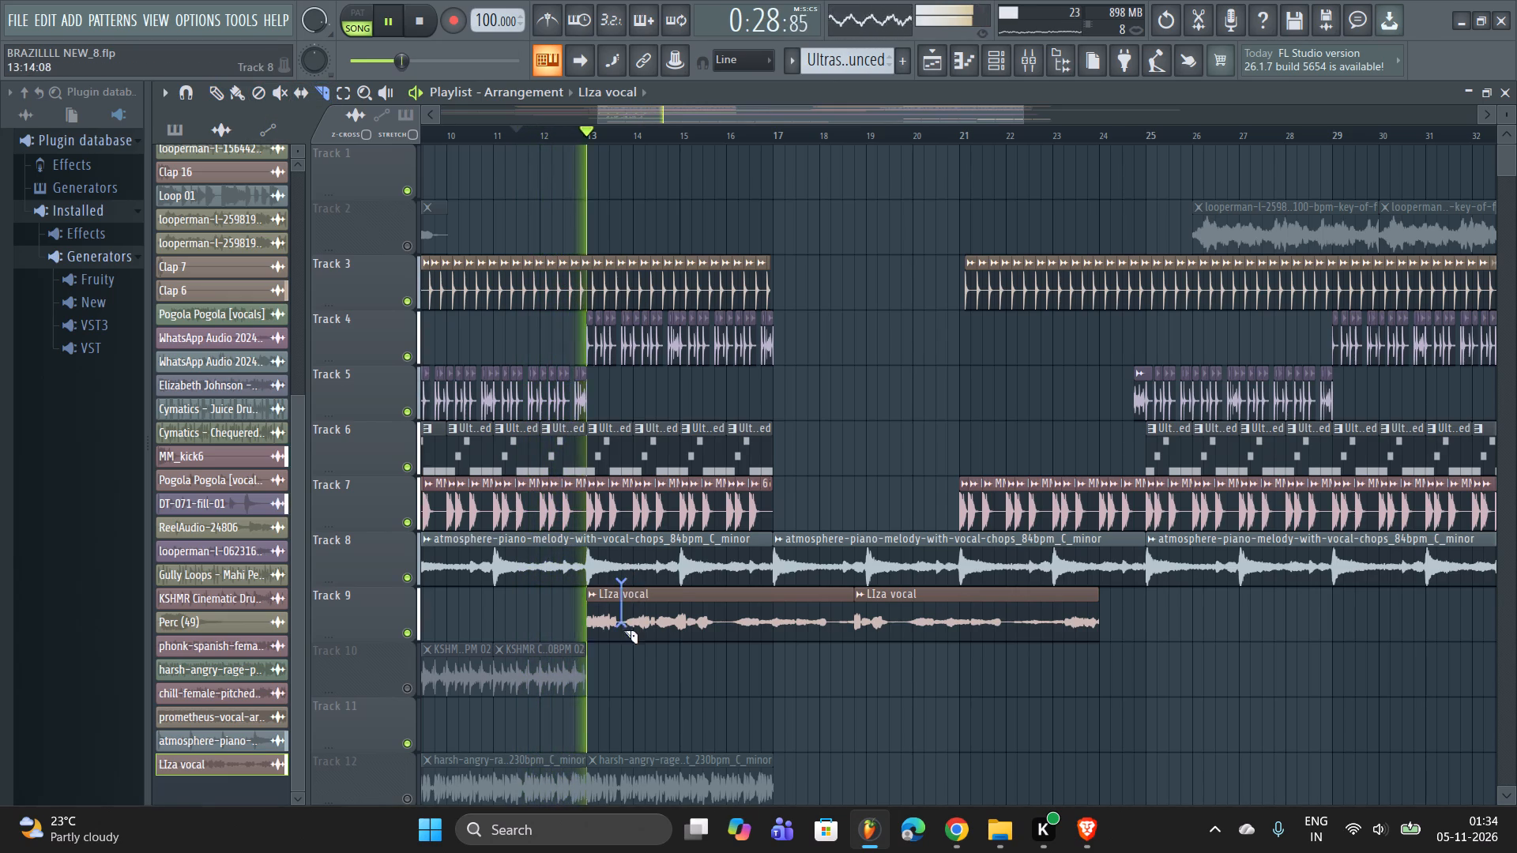
{"action": "left_click_drag", "start_coordinate": [623, 630], "coordinate": [623, 653]}
{"action": "left_click", "coordinate": [218, 93]}
{"action": "key", "text": "space"}
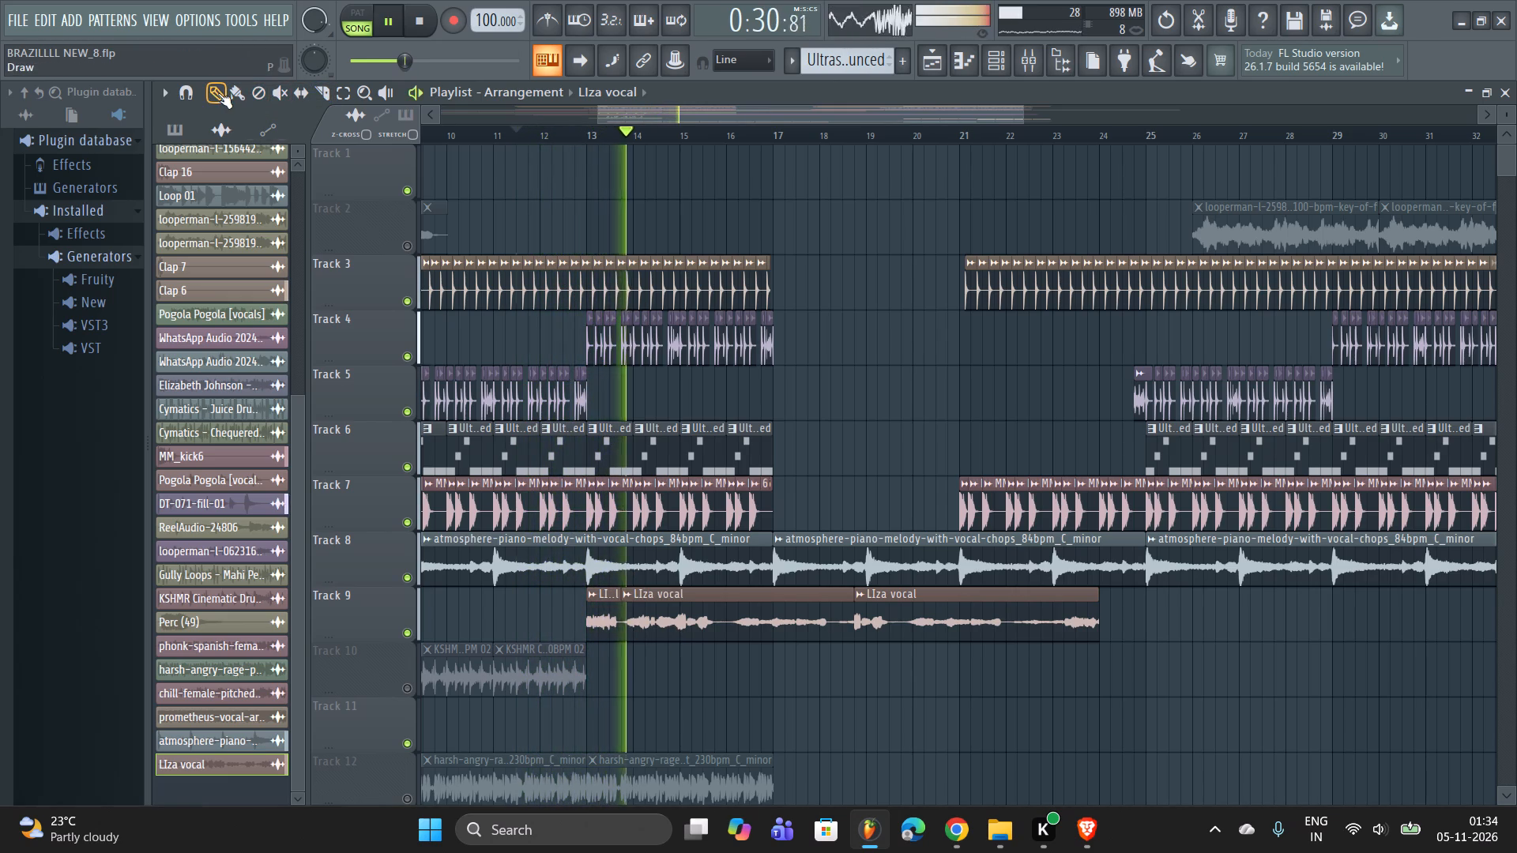
Delete the LIza vocal piece that follows the short chop at bar 13 on Track 9.
{"action": "key", "text": "space"}
{"action": "right_click", "coordinate": [693, 621]}
Place copies of the short LIza vocal chop at bars 14, 15 and 16 on Track 9, deleting the long LIza clip further along.
{"action": "left_click", "coordinate": [597, 624]}
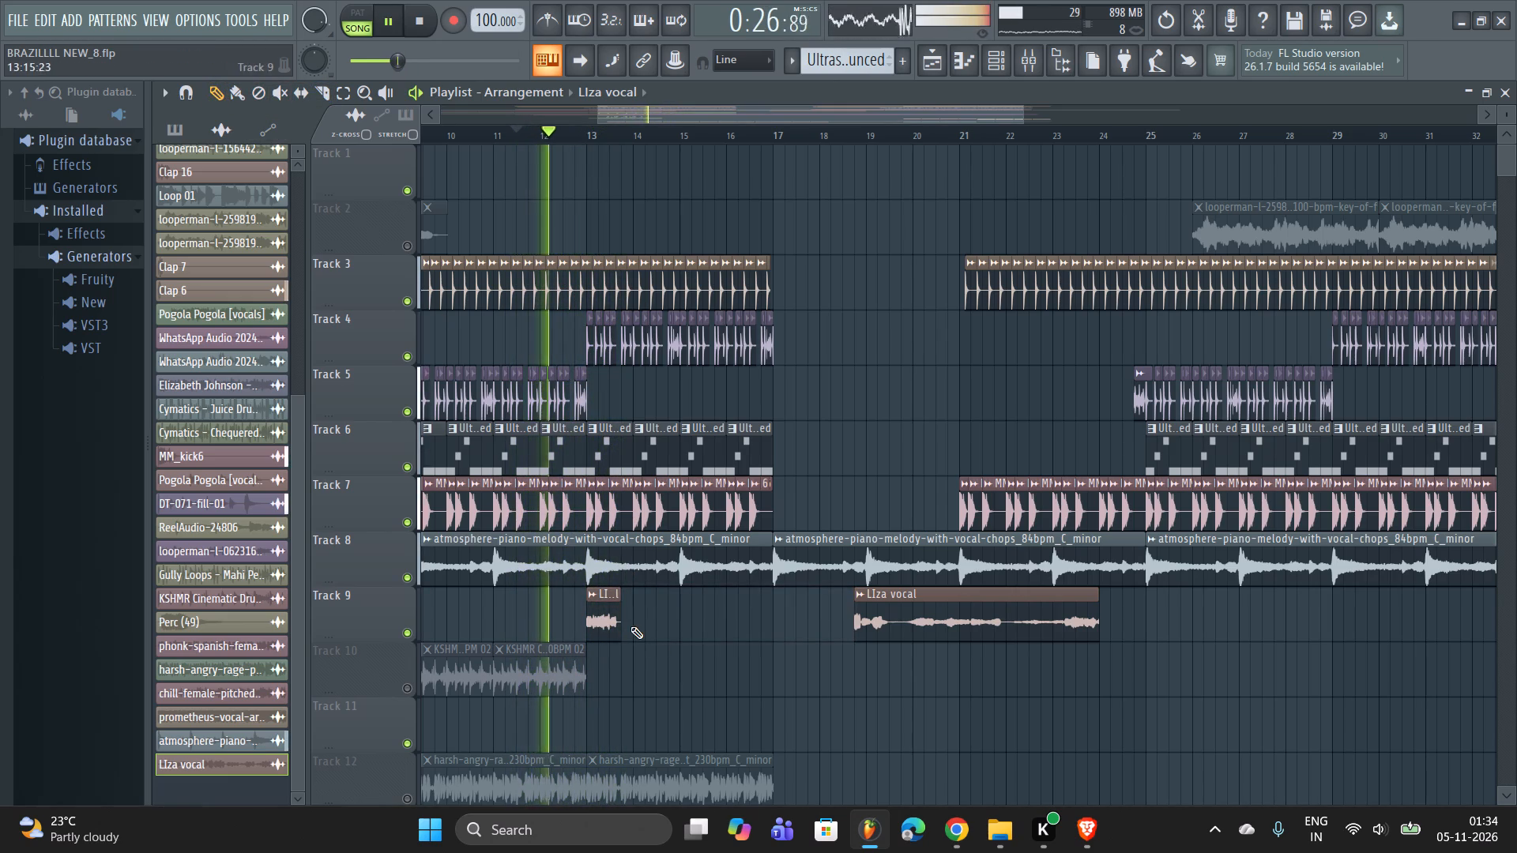
{"action": "left_click", "coordinate": [634, 627]}
{"action": "double_click", "coordinate": [655, 610]}
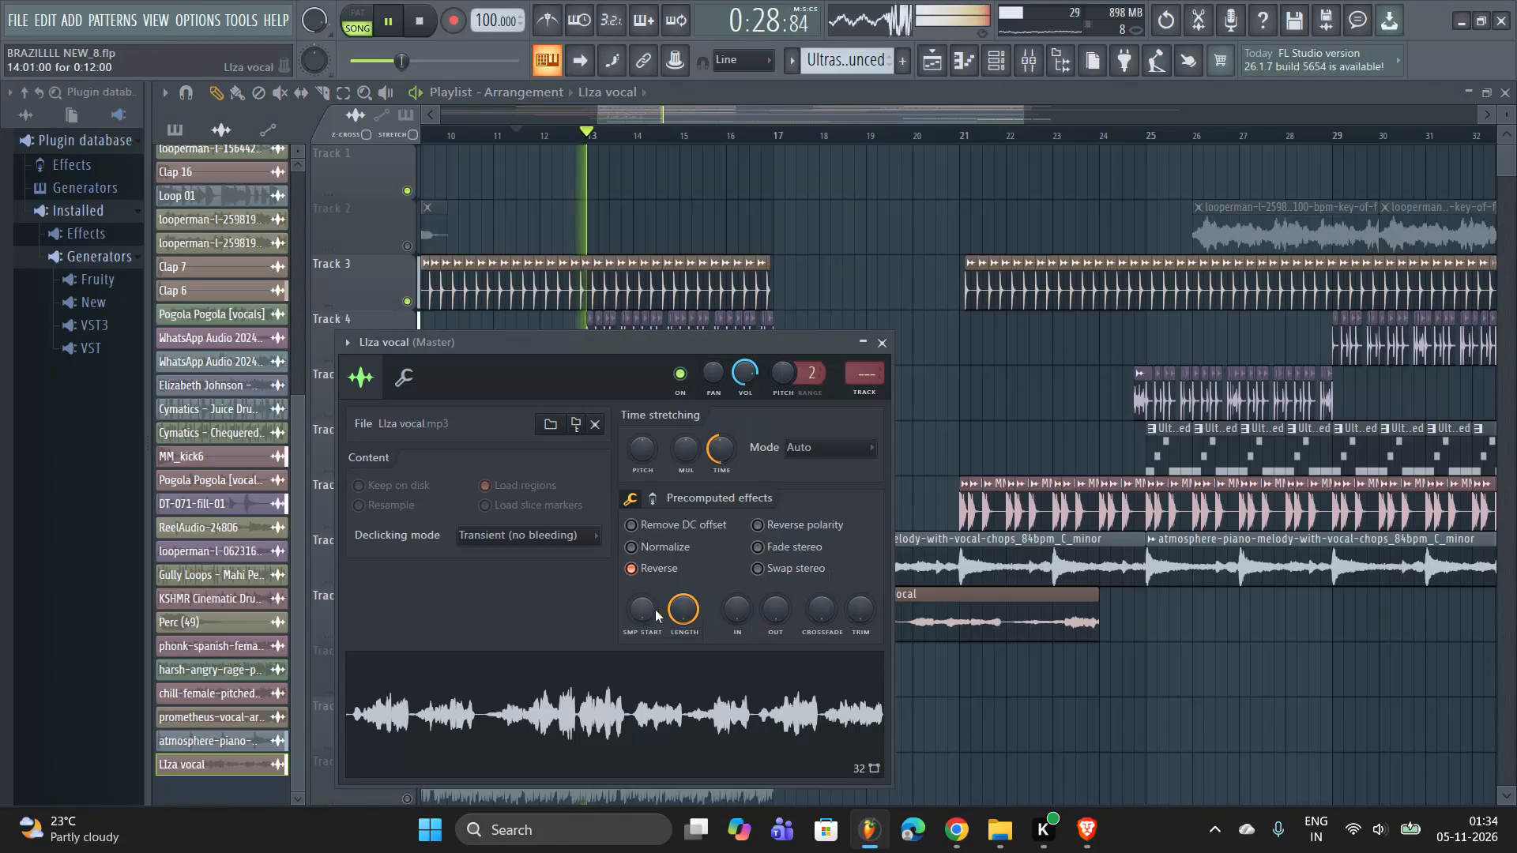
{"action": "double_click", "coordinate": [878, 344]}
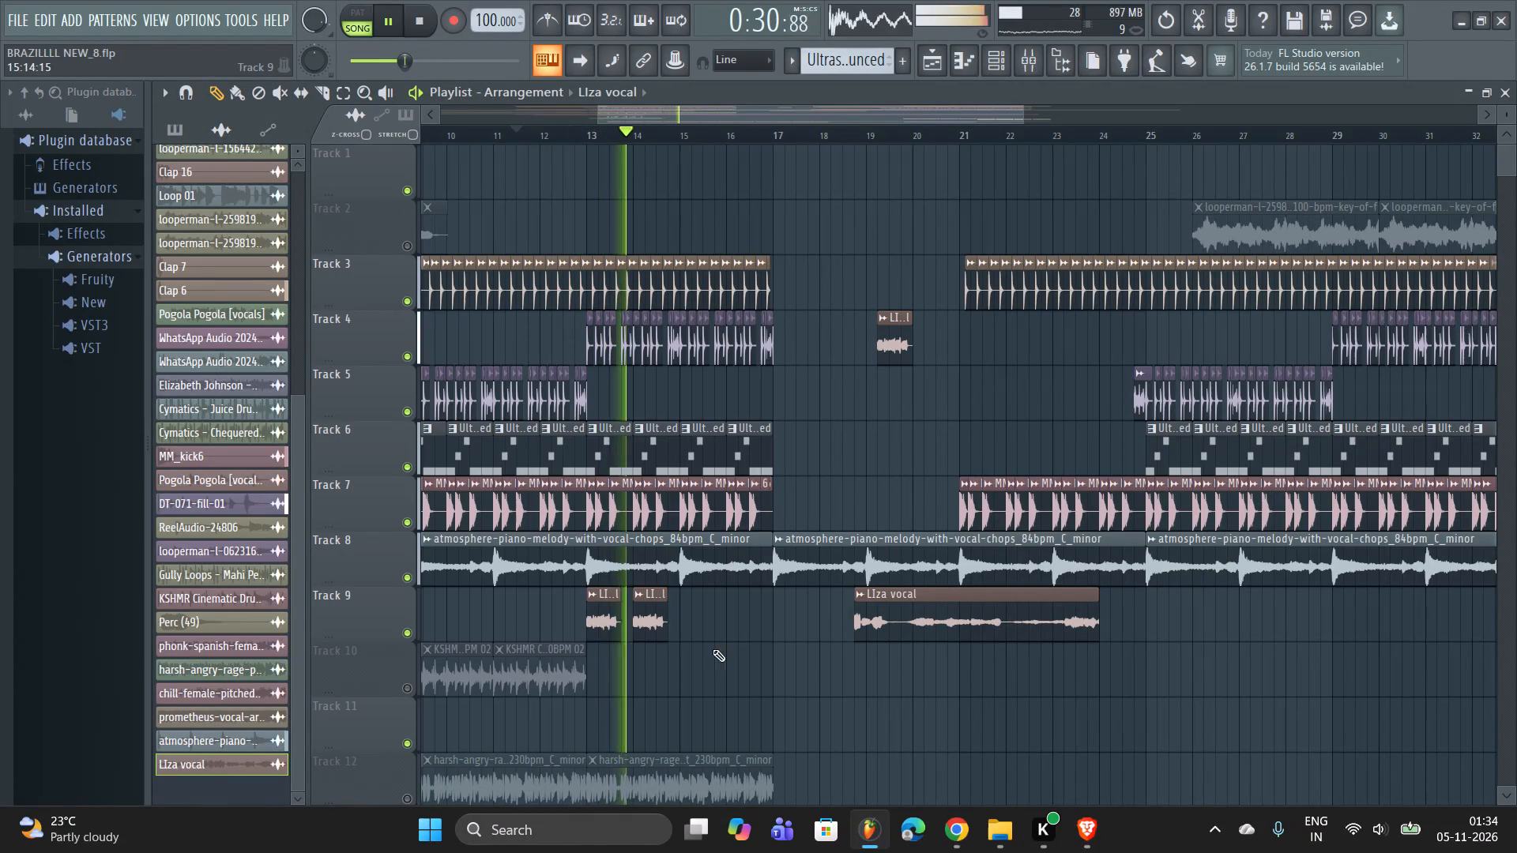
{"action": "left_click", "coordinate": [682, 624]}
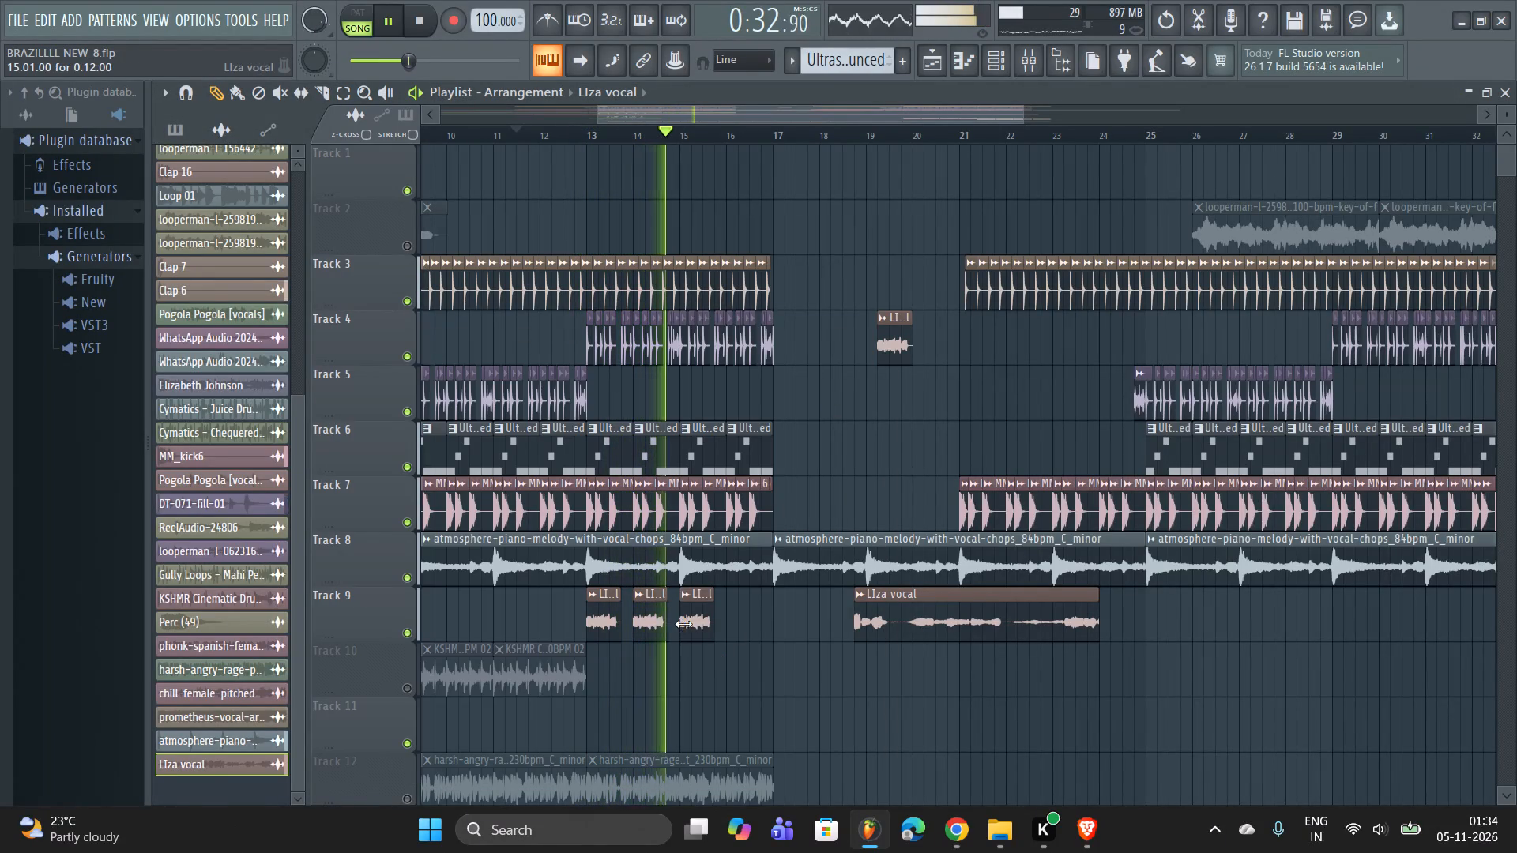
{"action": "right_click", "coordinate": [967, 607]}
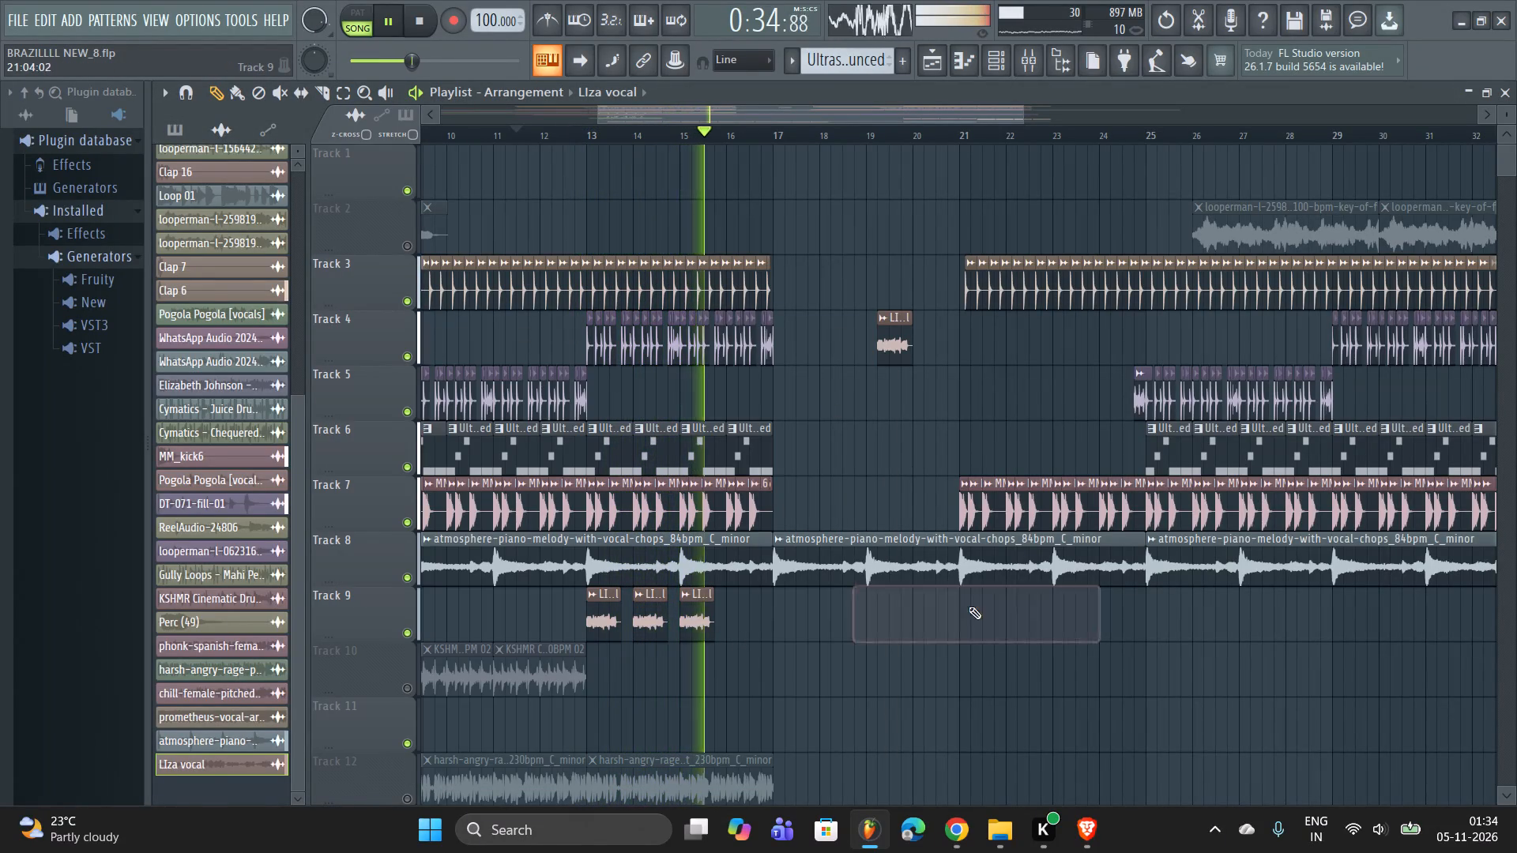
{"action": "left_click", "coordinate": [725, 631]}
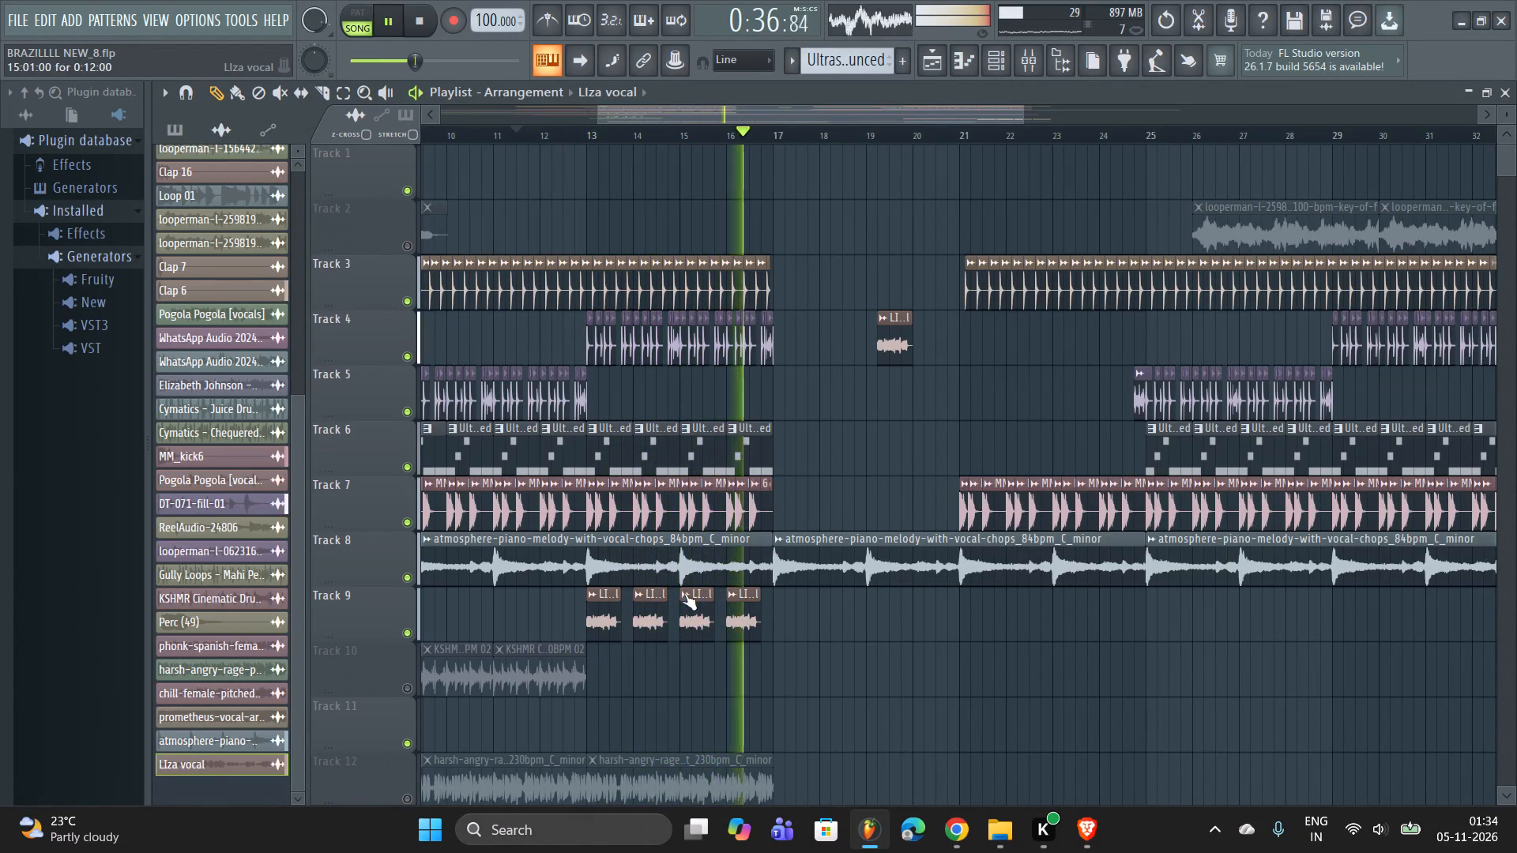
Place copies of the LIza vocal chop at bars 10, 11 and 12 on Track 9, auditioning them against the beat.
{"action": "left_click", "coordinate": [442, 618]}
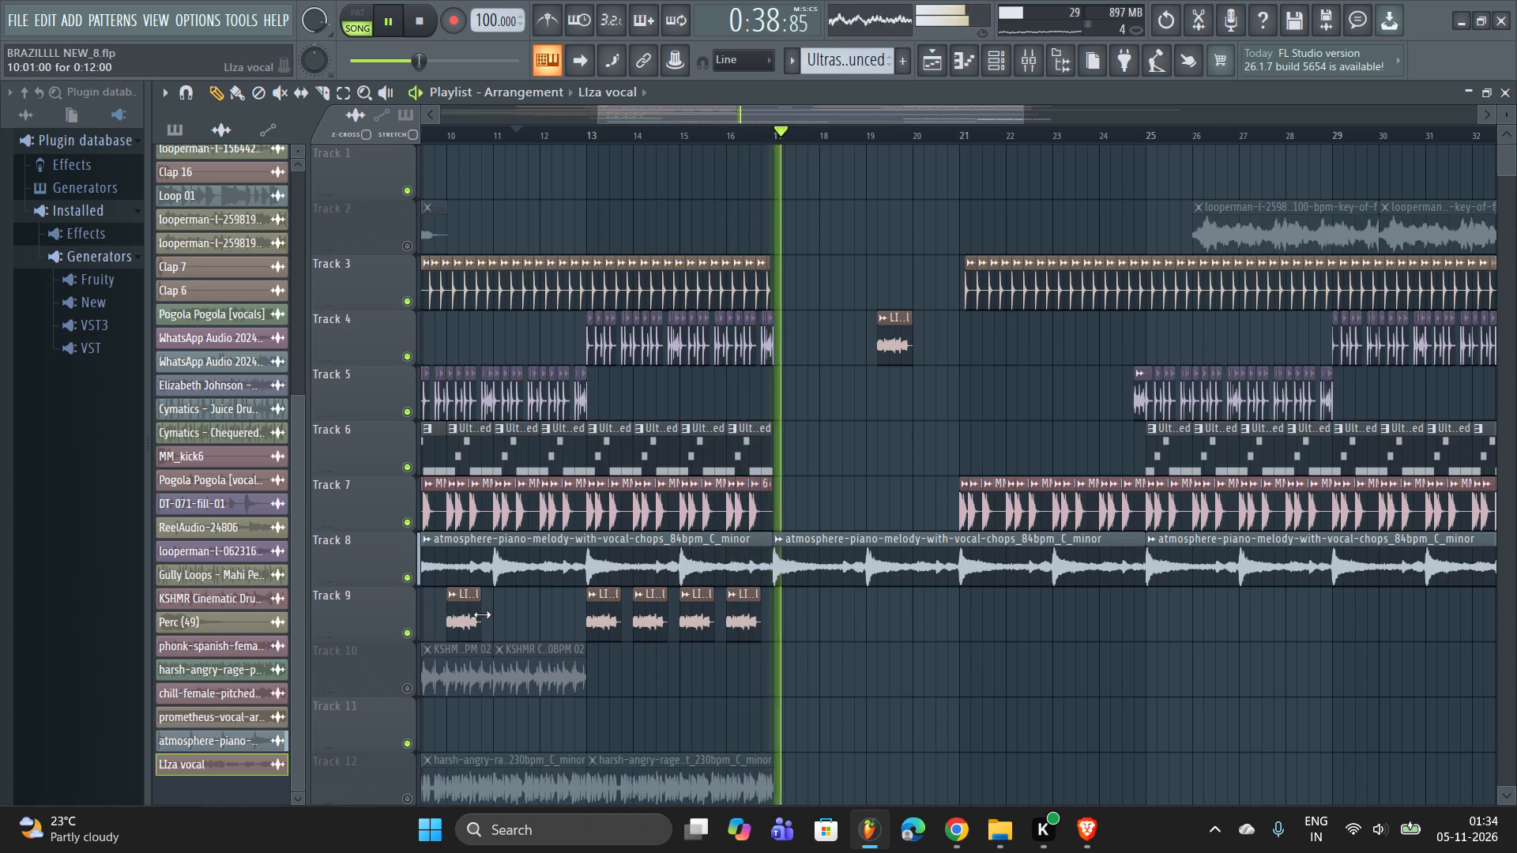
{"action": "left_click", "coordinate": [493, 621]}
{"action": "key", "text": "space"}
{"action": "key", "text": "space"}
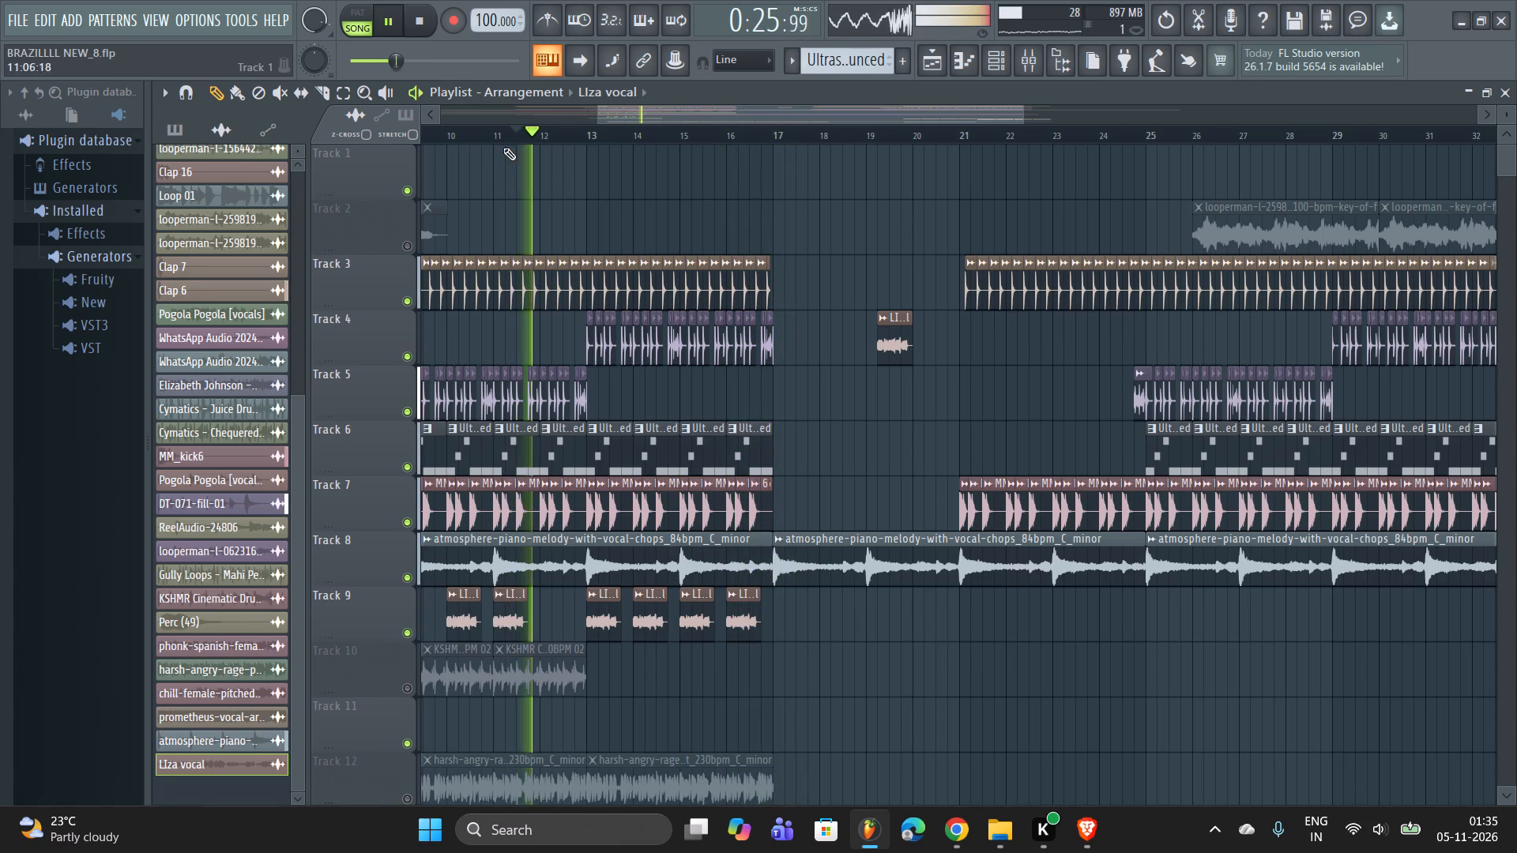
{"action": "left_click", "coordinate": [471, 130]}
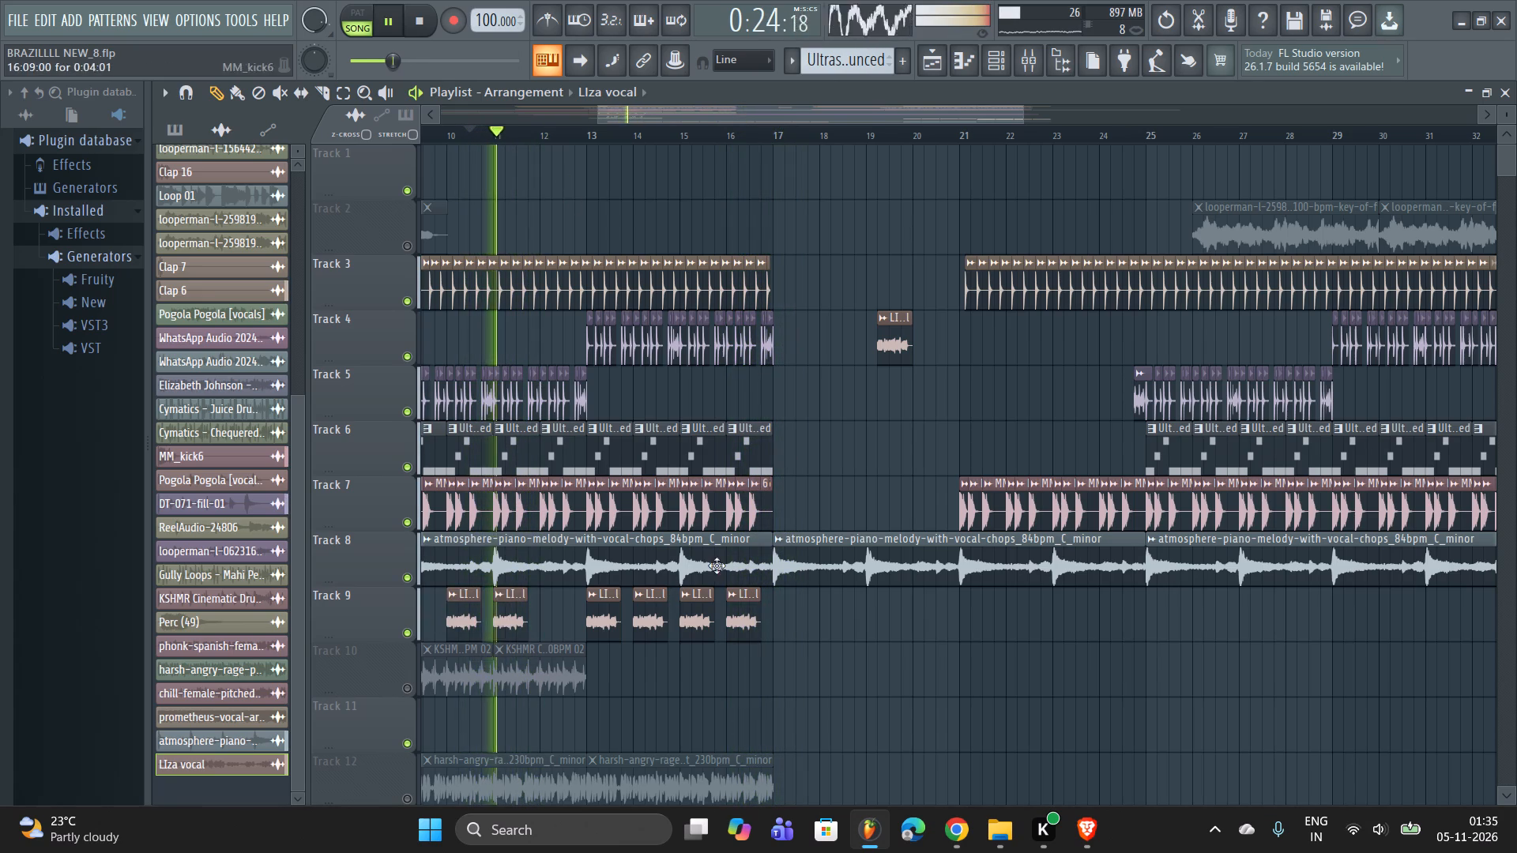
{"action": "scroll", "coordinate": [634, 518], "scroll_direction": "up", "scroll_amount": 4}
{"action": "scroll", "coordinate": [833, 432], "scroll_direction": "down", "scroll_amount": 1}
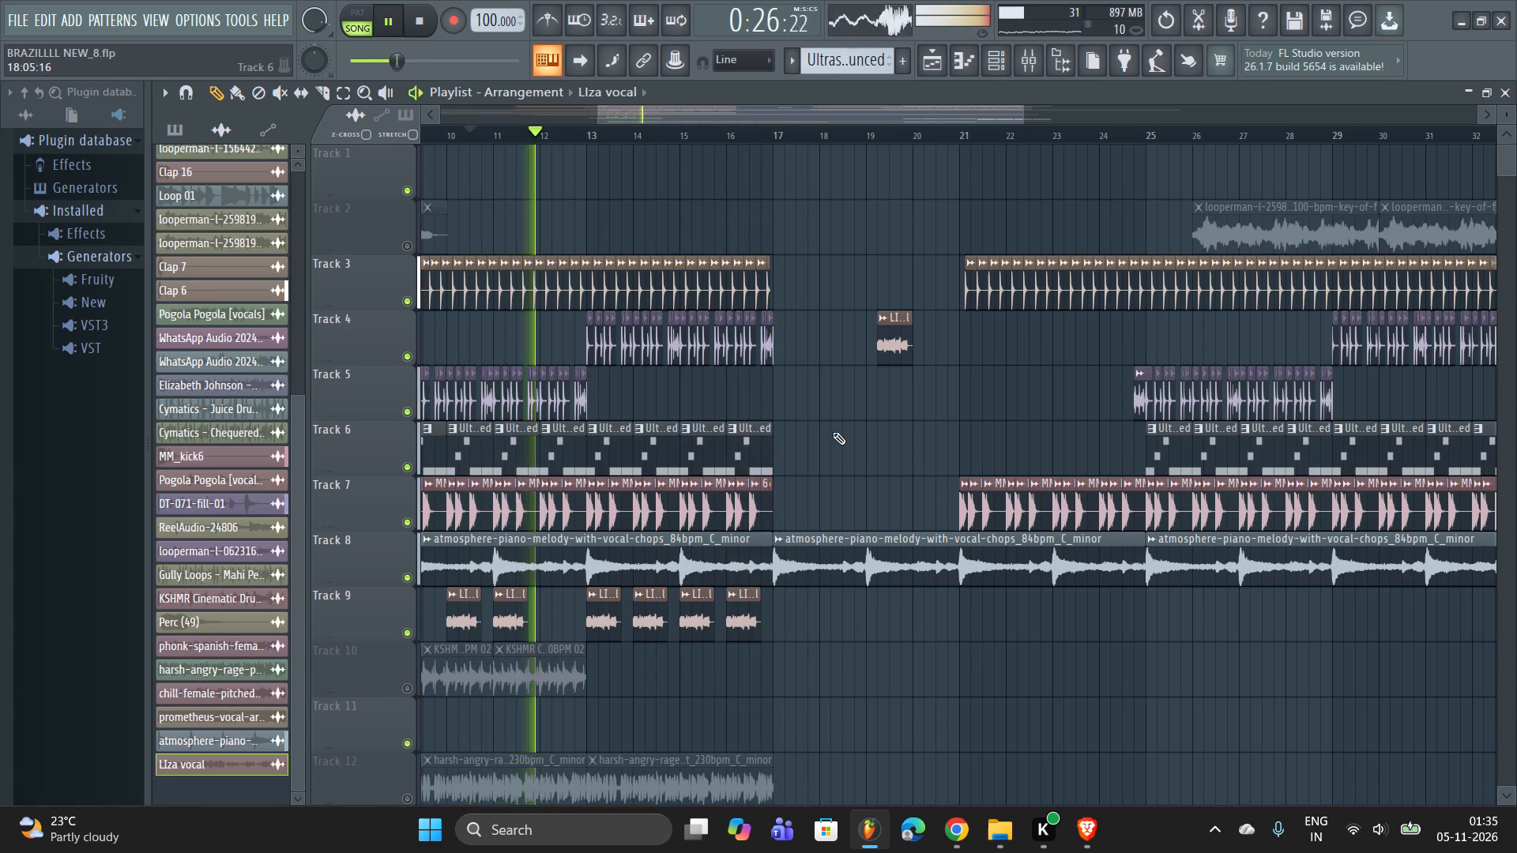
{"action": "scroll", "coordinate": [834, 452], "scroll_direction": "up", "scroll_amount": 7}
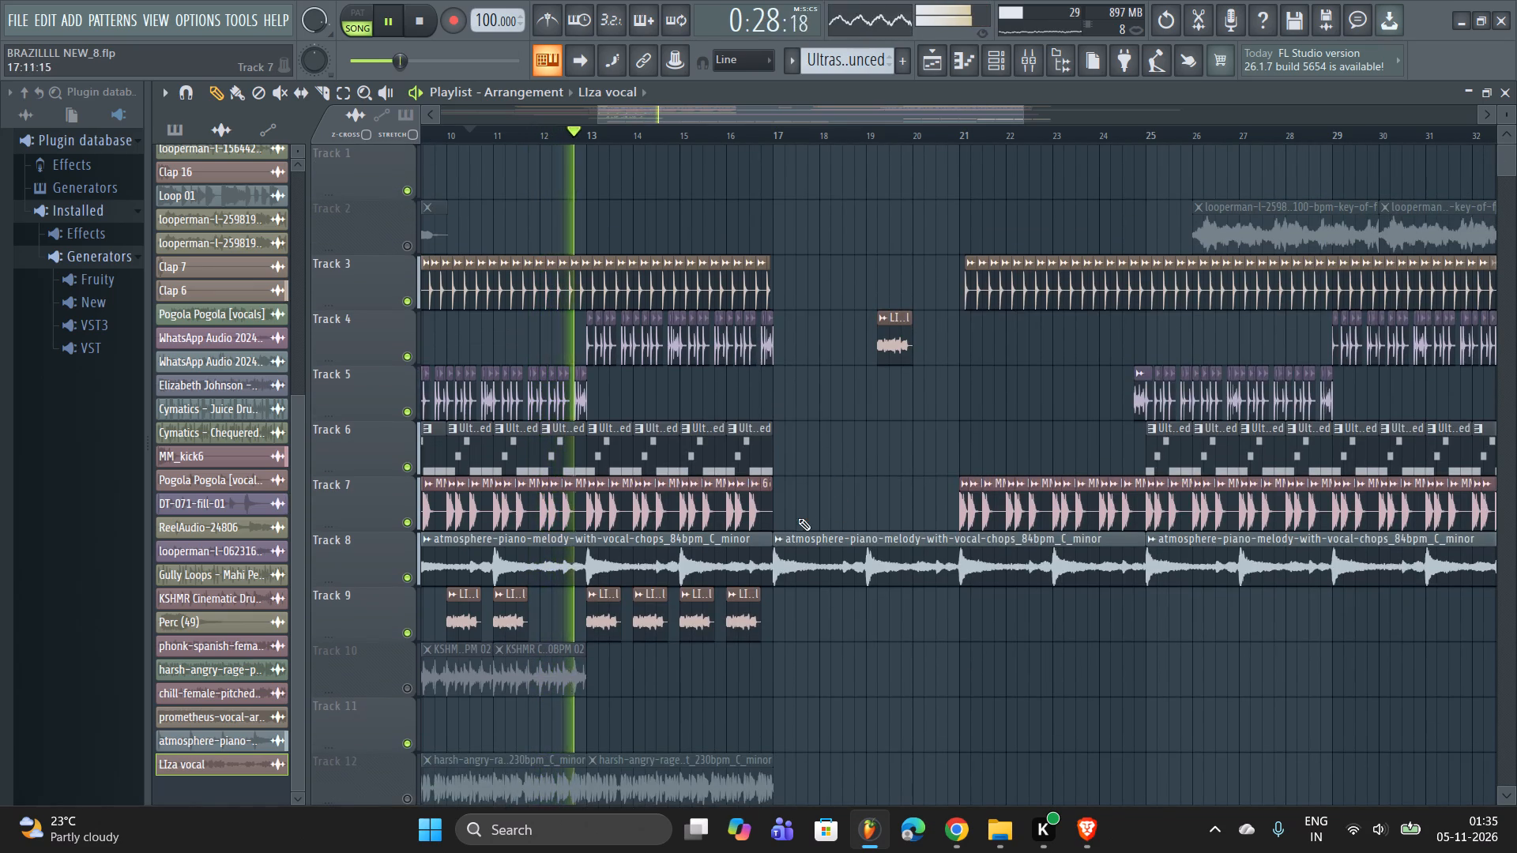
{"action": "left_click", "coordinate": [540, 626]}
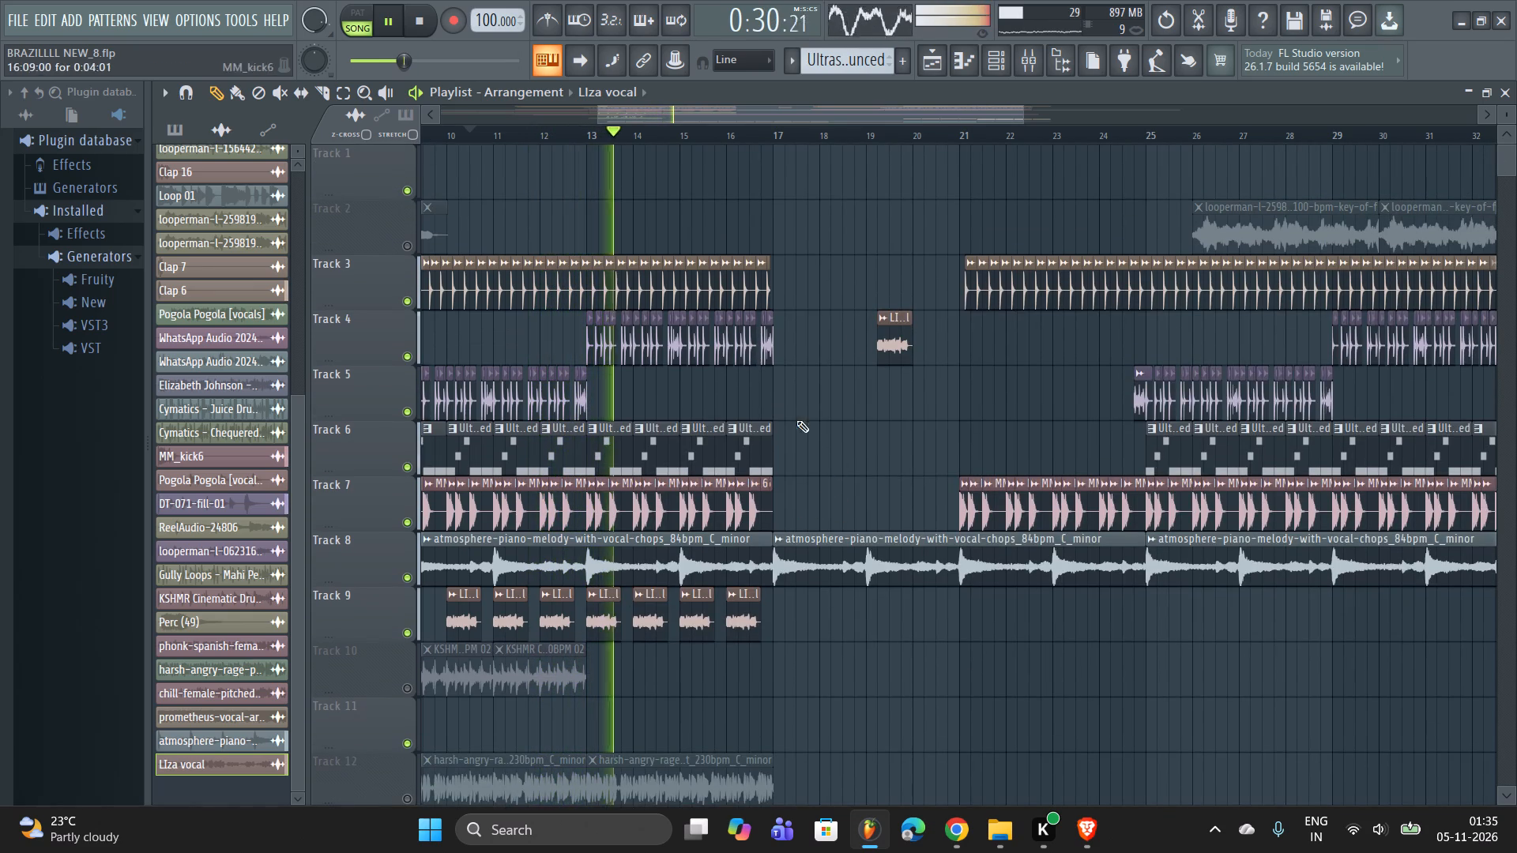
Continue the LIza vocal chop pattern on Track 9 with copies at bars 17, 18, 19 and 20.
{"action": "left_click", "coordinate": [775, 624]}
{"action": "left_click", "coordinate": [820, 624]}
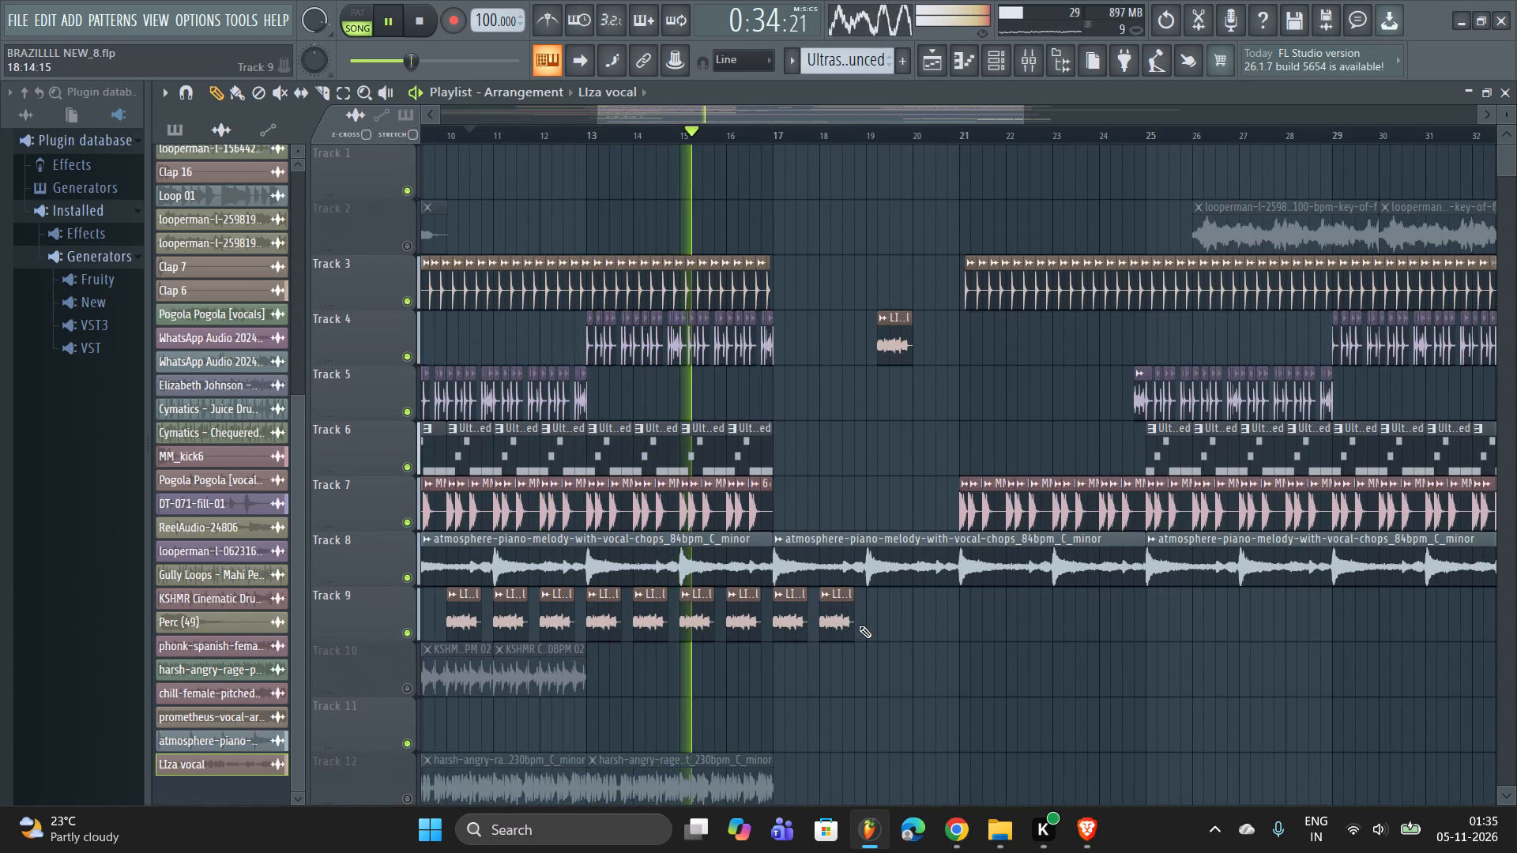
{"action": "left_click", "coordinate": [861, 626]}
{"action": "left_click", "coordinate": [911, 614]}
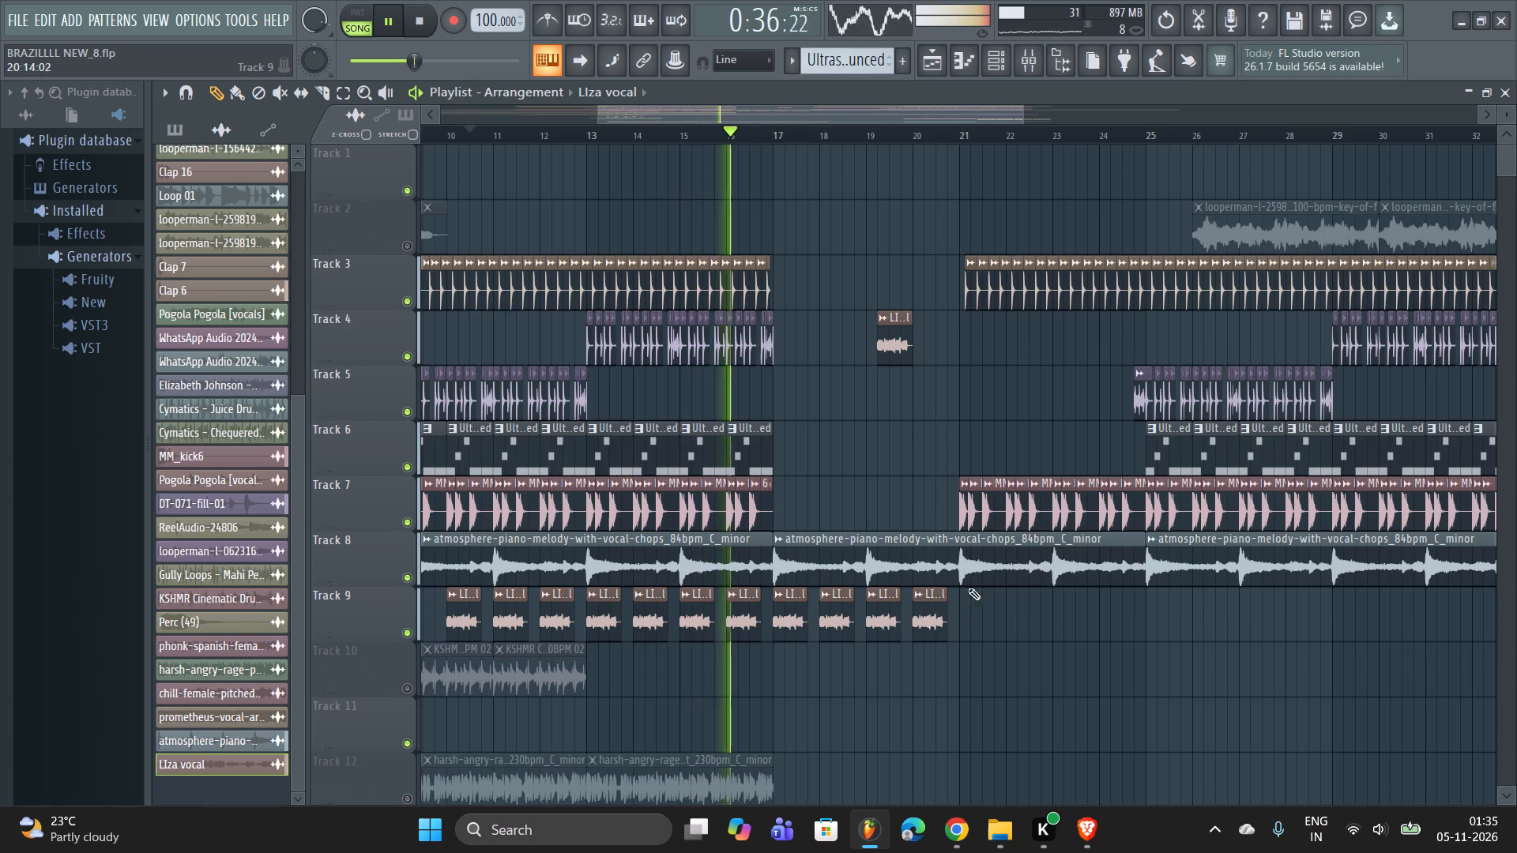
Play from bar 21 and delete the stray LIza vocal chop on Track 4 around bar 19.
{"action": "left_click", "coordinate": [969, 130]}
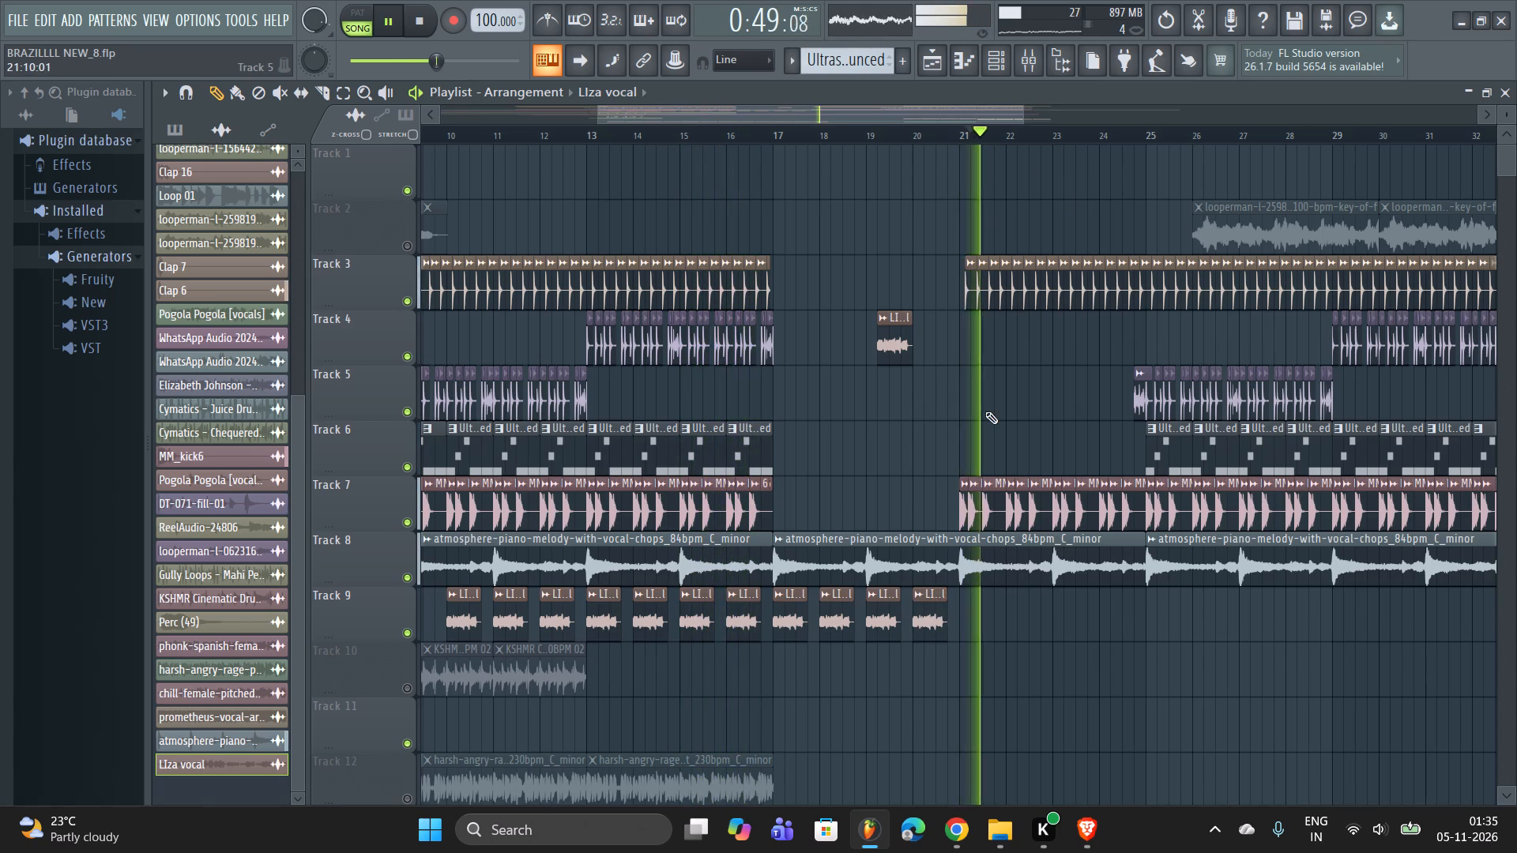
{"action": "scroll", "coordinate": [985, 411], "scroll_direction": "up", "scroll_amount": 3}
{"action": "right_click", "coordinate": [890, 329]}
{"action": "scroll", "coordinate": [949, 404], "scroll_direction": "up", "scroll_amount": 2}
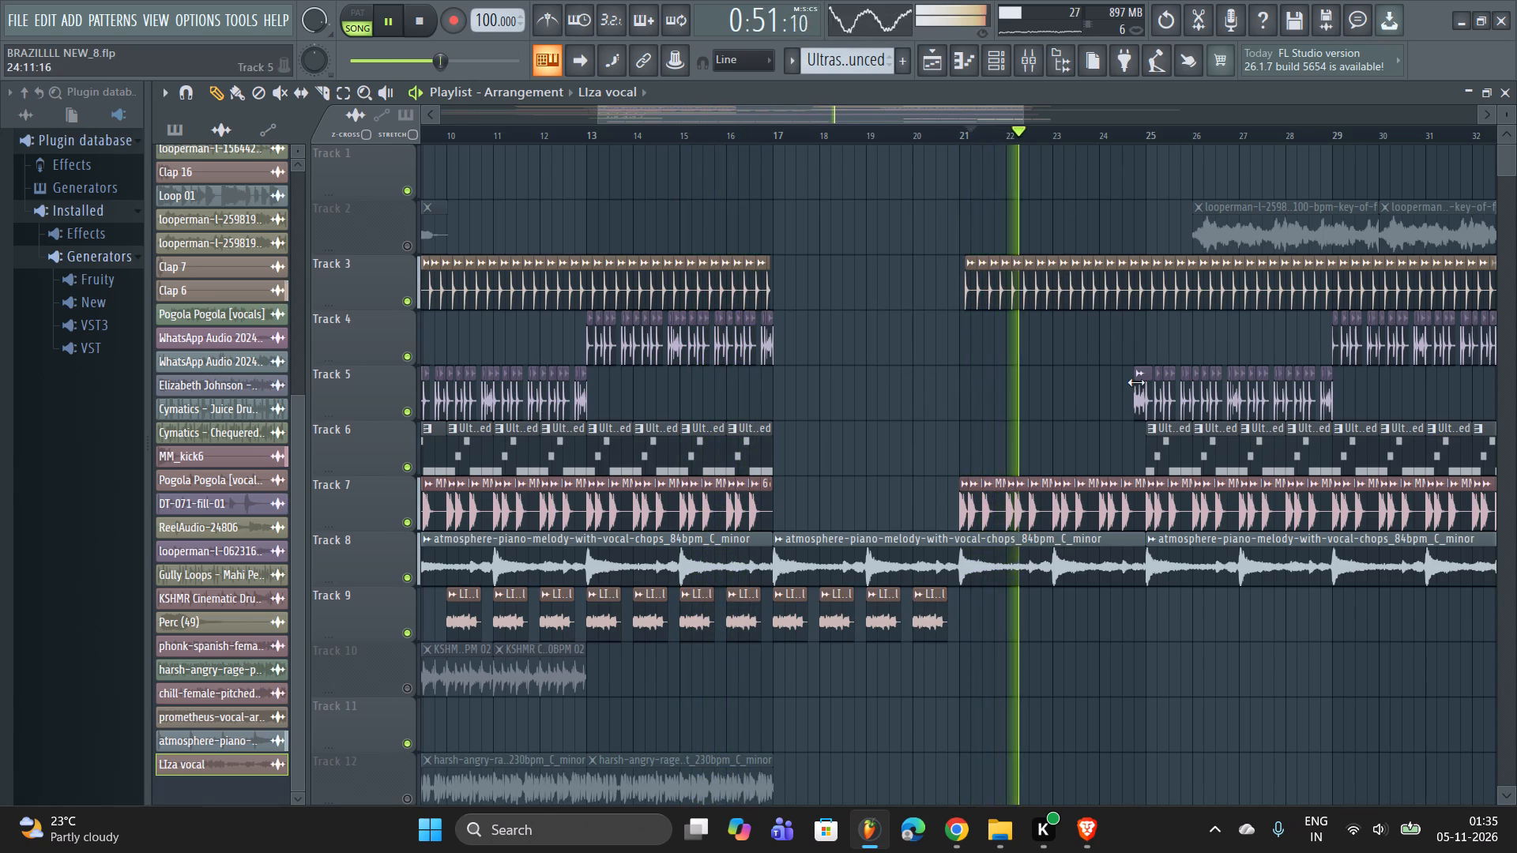
{"action": "scroll", "coordinate": [1136, 382], "scroll_direction": "up", "scroll_amount": 3}
Audition the wider arrangement, playing from around bars 26, 13 and 28.
{"action": "left_click_drag", "start_coordinate": [1019, 107], "coordinate": [1411, 161]}
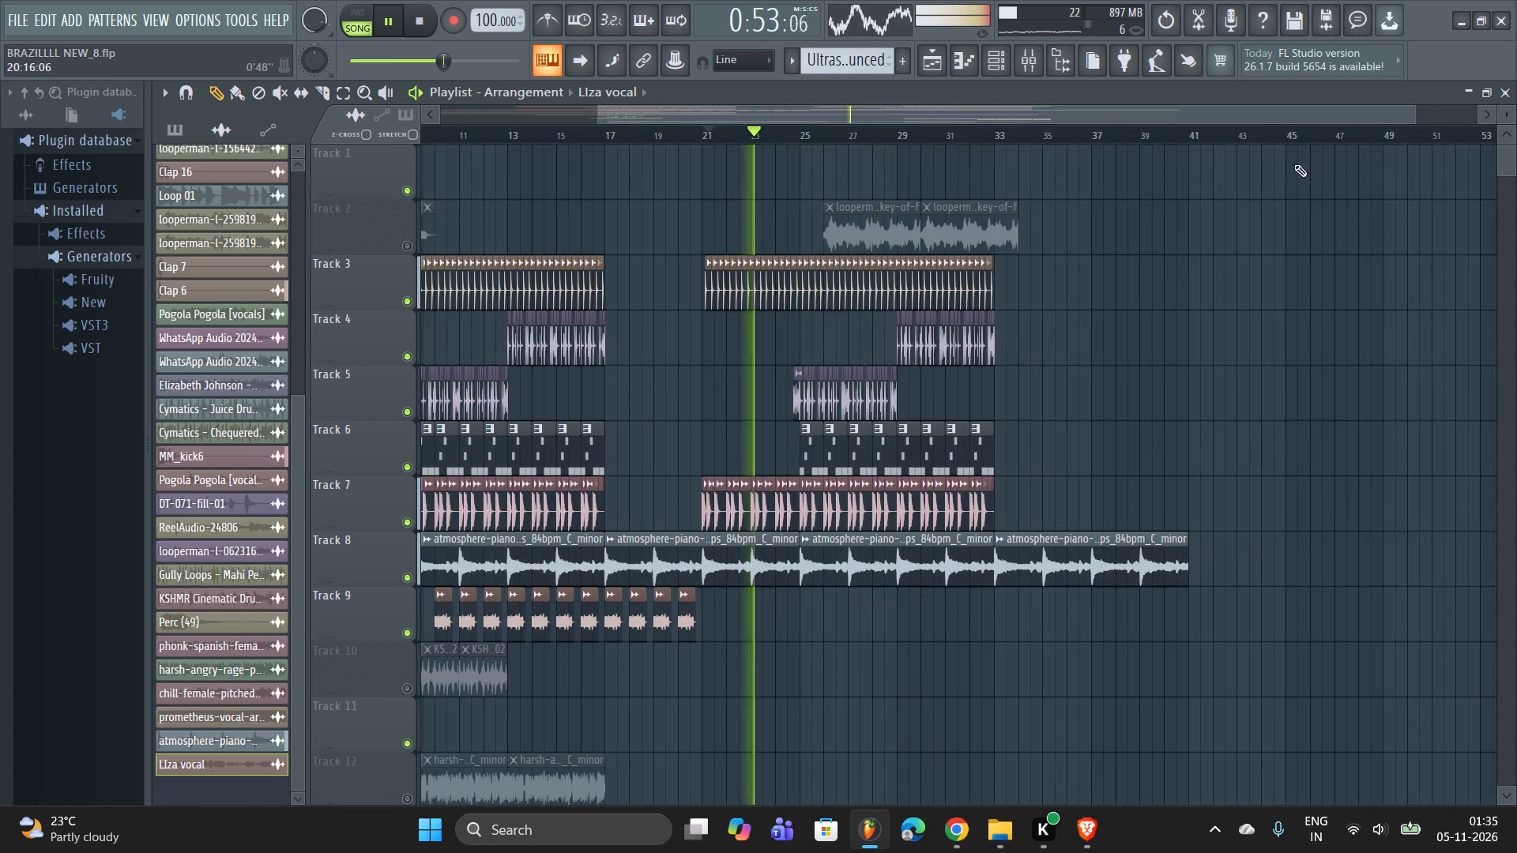
{"action": "left_click", "coordinate": [836, 123]}
{"action": "left_click", "coordinate": [834, 139]}
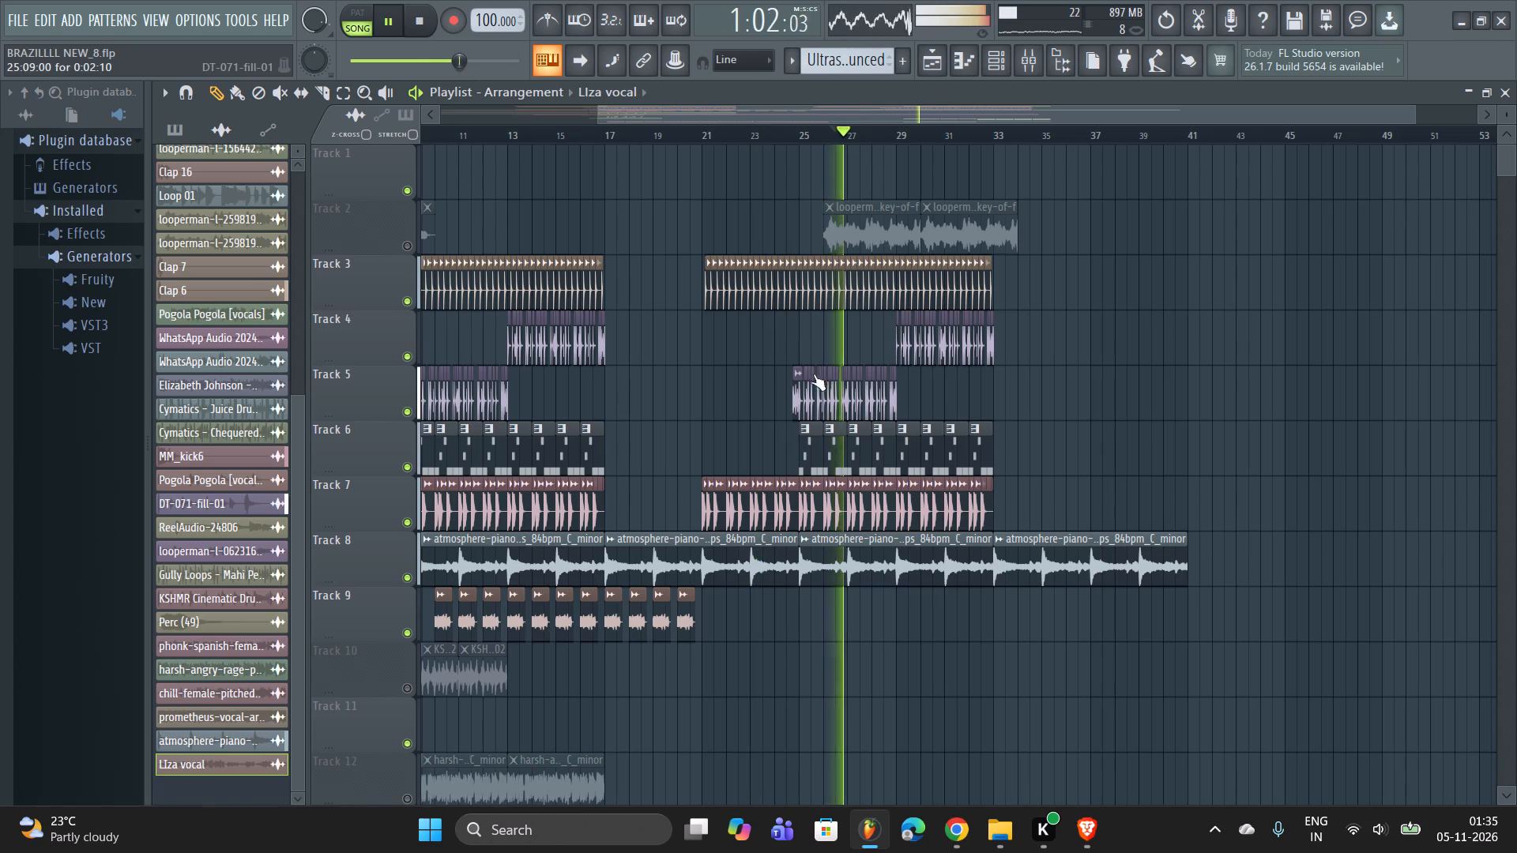
{"action": "scroll", "coordinate": [819, 389], "scroll_direction": "down", "scroll_amount": 2}
{"action": "scroll", "coordinate": [820, 395], "scroll_direction": "up", "scroll_amount": 8}
{"action": "scroll", "coordinate": [740, 345], "scroll_direction": "up", "scroll_amount": 3}
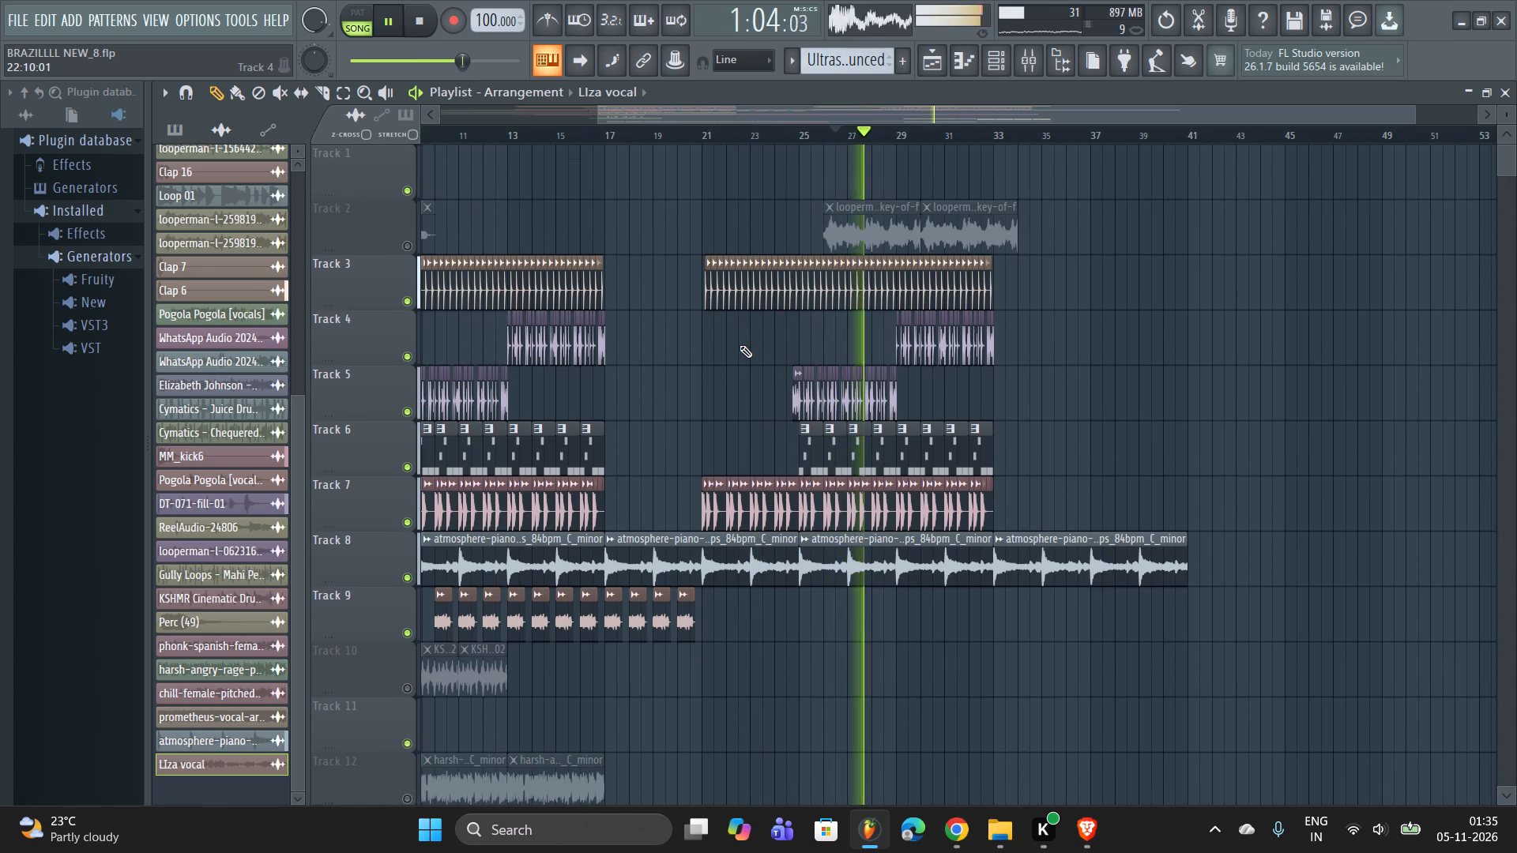
{"action": "key", "text": "space"}
{"action": "key", "text": "space"}
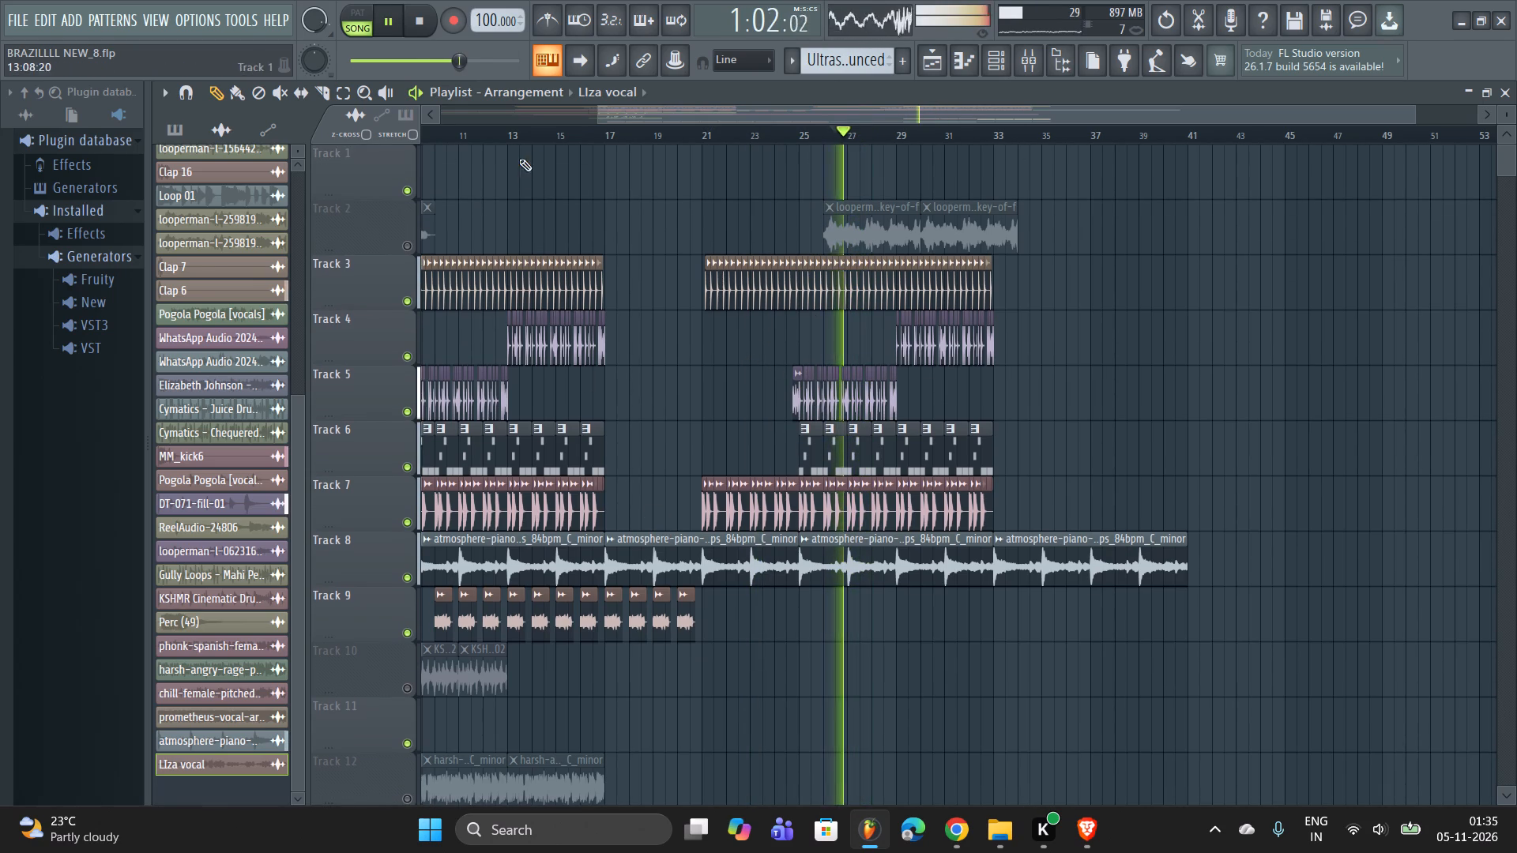
{"action": "left_click", "coordinate": [513, 128]}
{"action": "scroll", "coordinate": [595, 328], "scroll_direction": "up", "scroll_amount": 1}
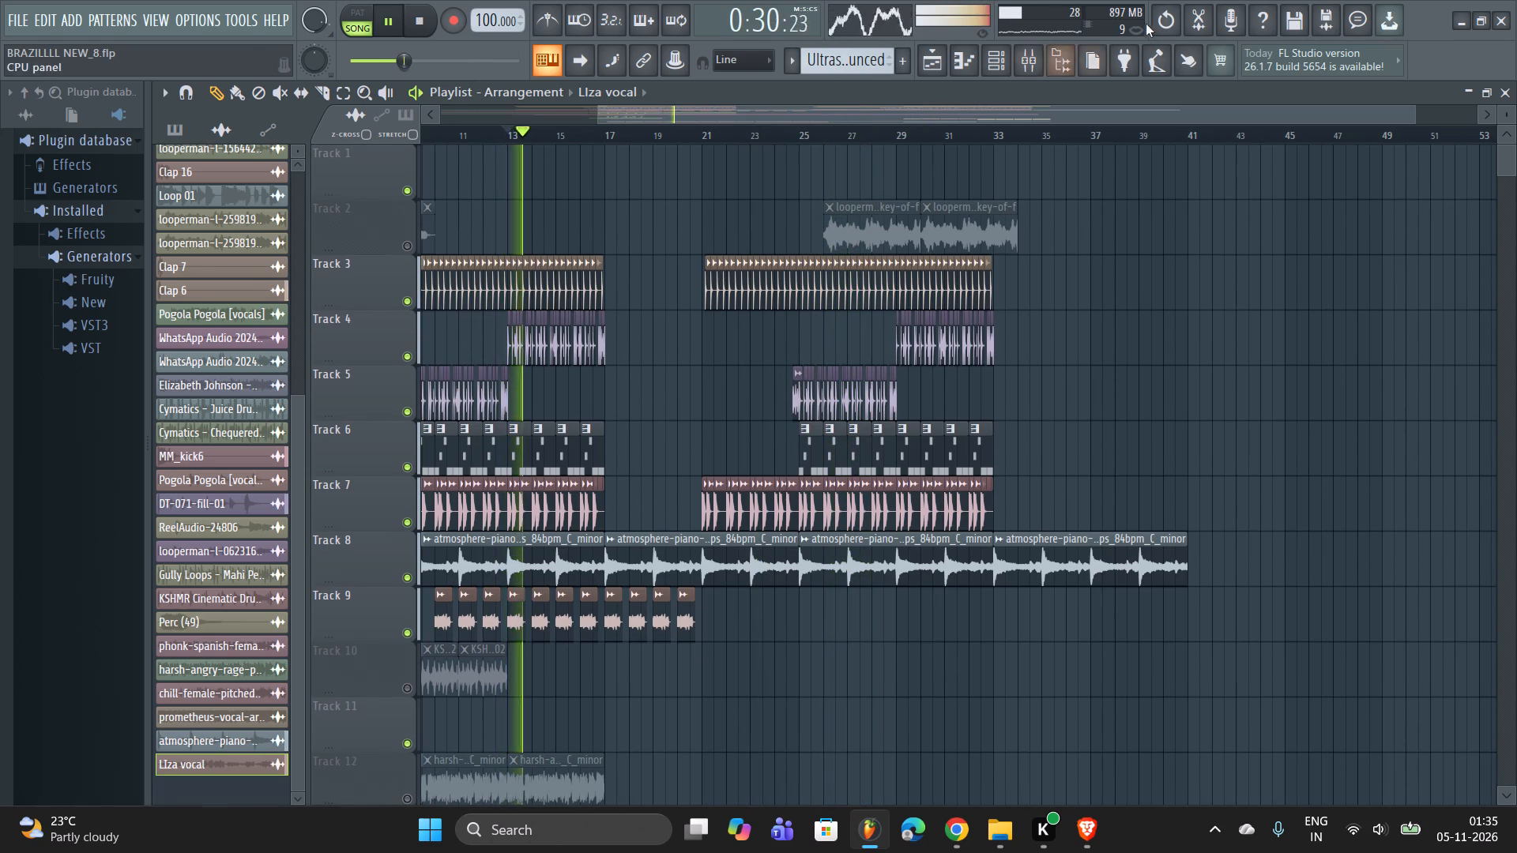
{"action": "left_click", "coordinate": [869, 137]}
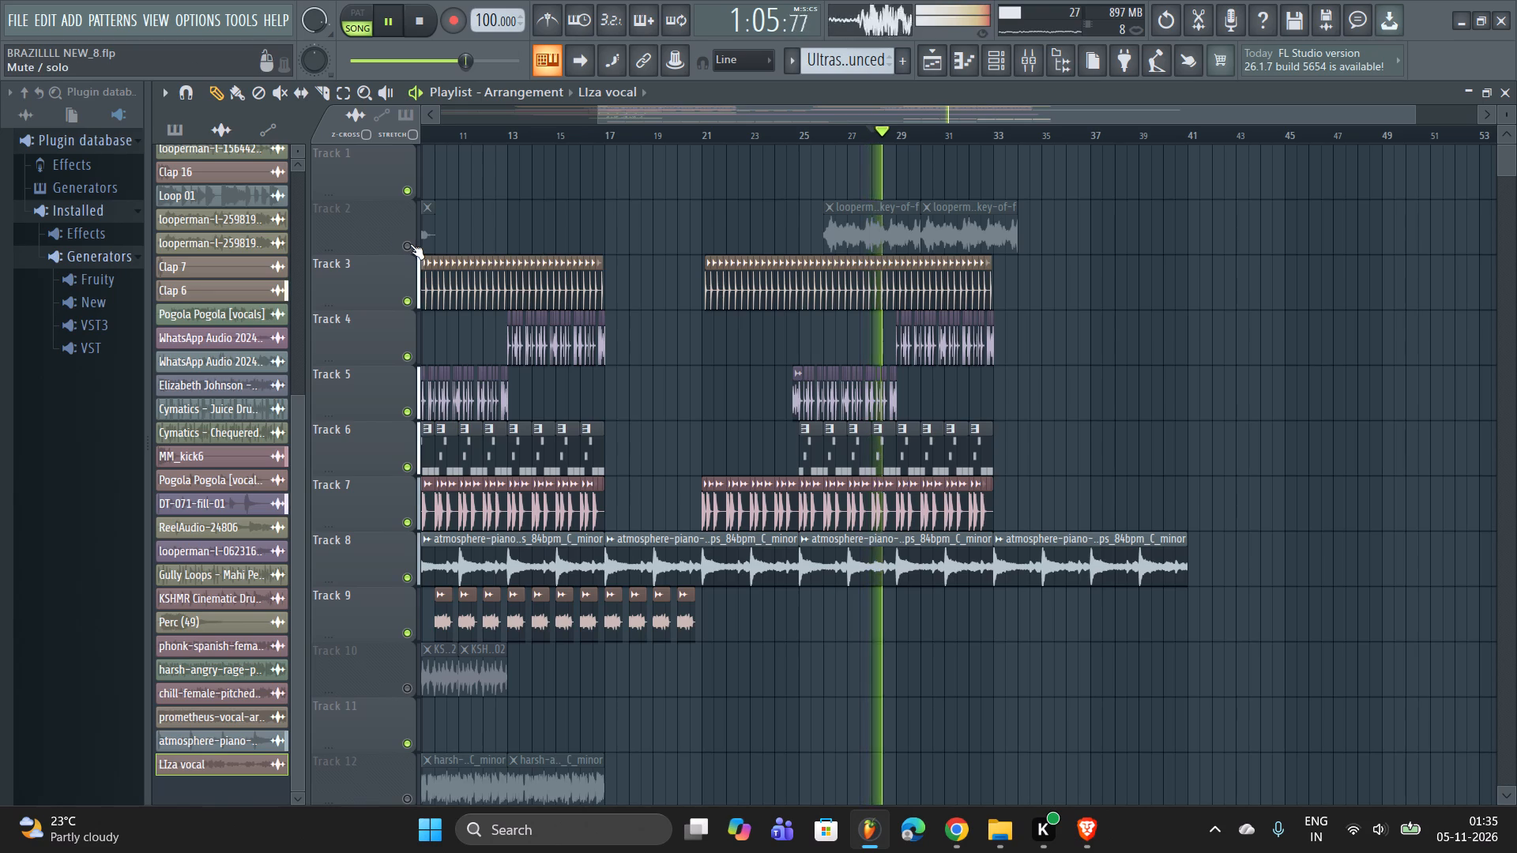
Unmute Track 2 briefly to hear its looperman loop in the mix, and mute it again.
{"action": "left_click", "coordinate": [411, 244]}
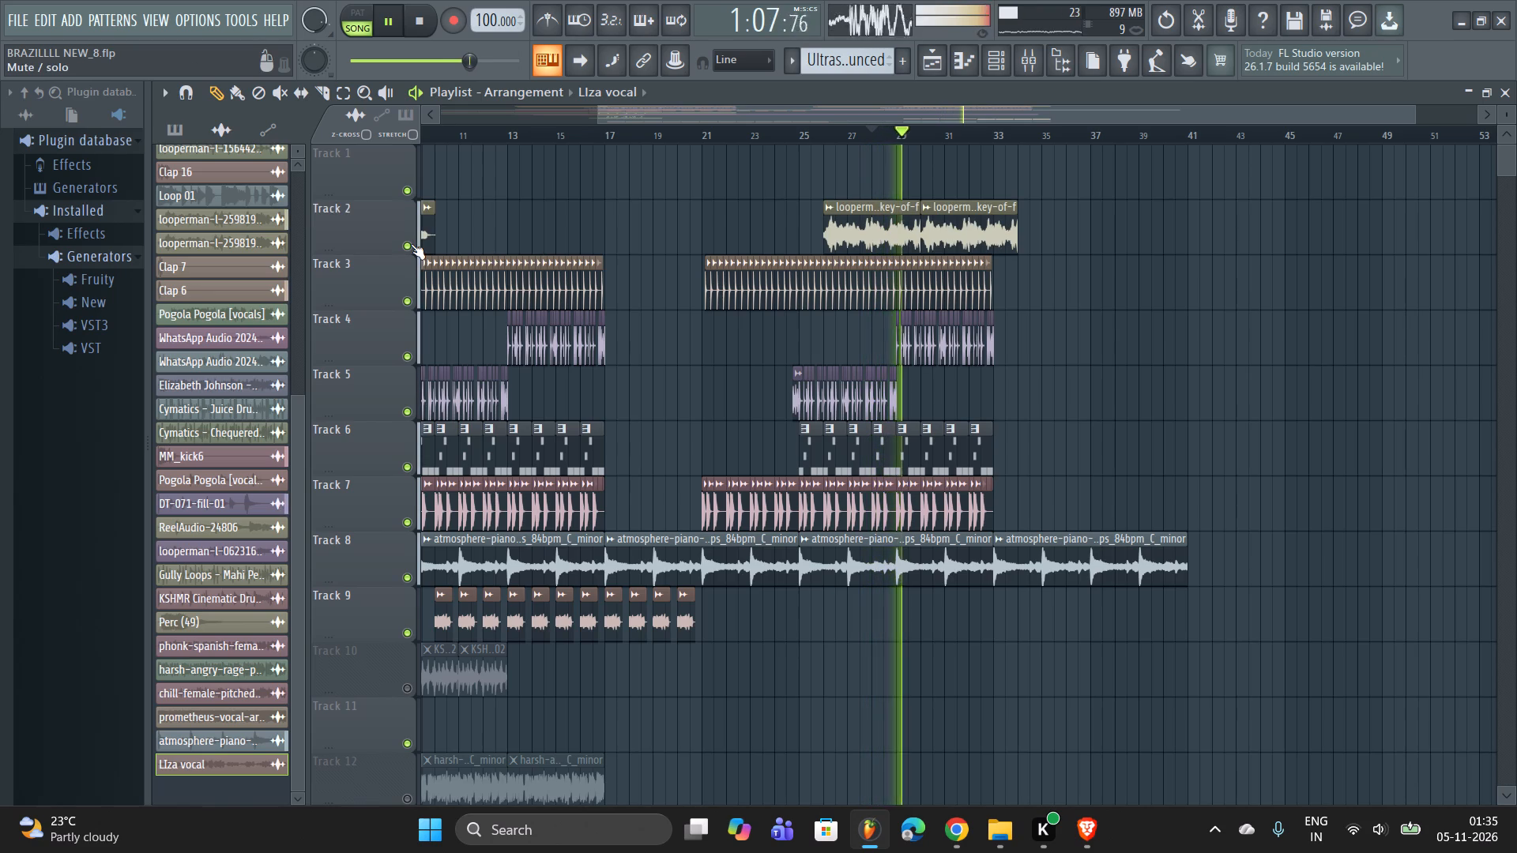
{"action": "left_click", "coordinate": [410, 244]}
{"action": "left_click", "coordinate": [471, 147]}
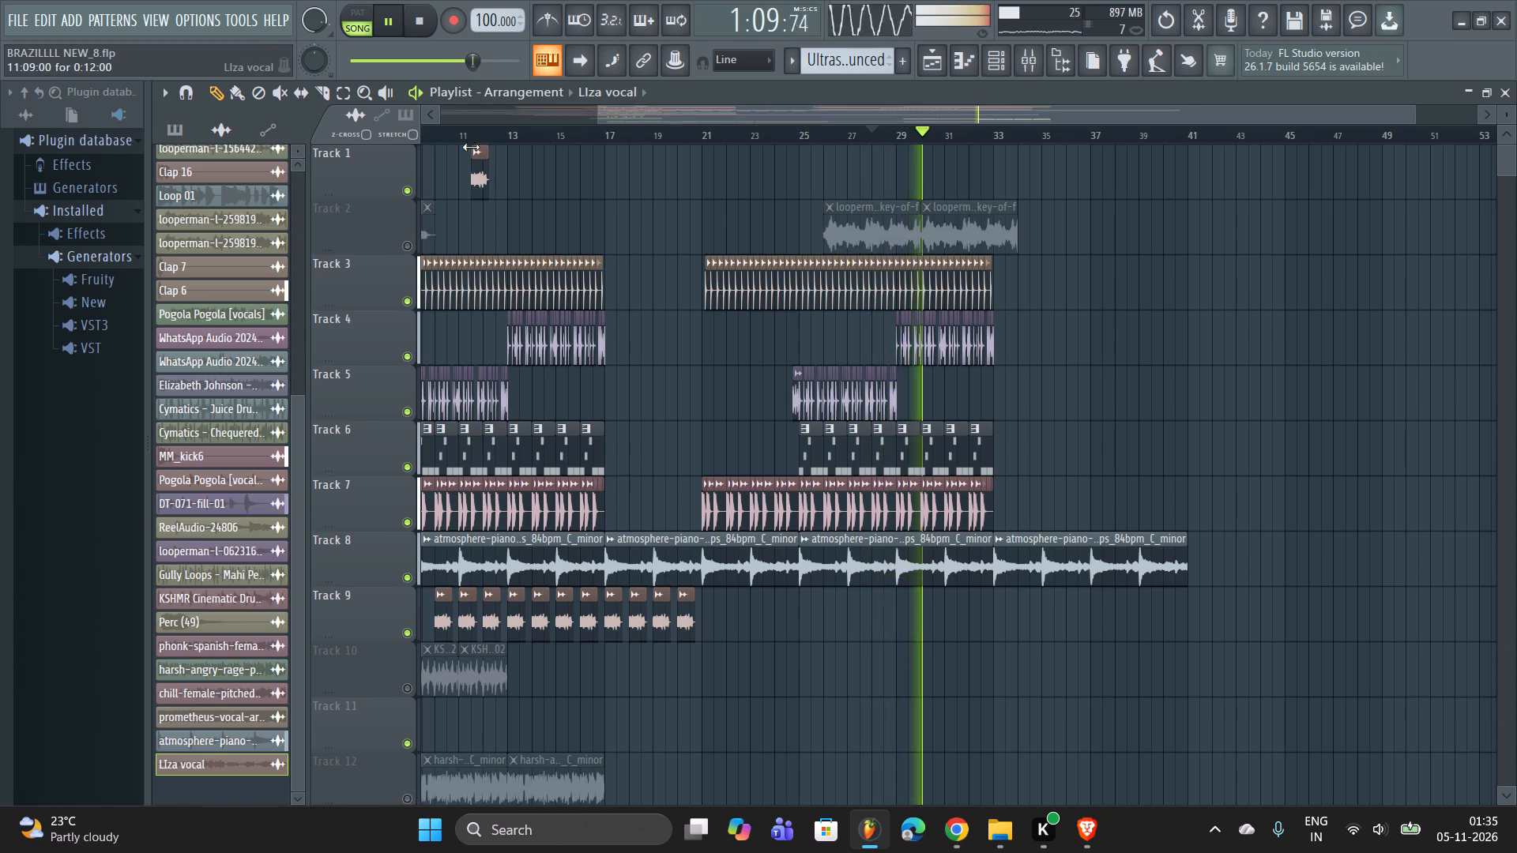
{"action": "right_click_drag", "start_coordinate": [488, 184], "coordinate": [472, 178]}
Route the LIza vocal channel to mixer insert 29.
{"action": "left_click", "coordinate": [476, 133]}
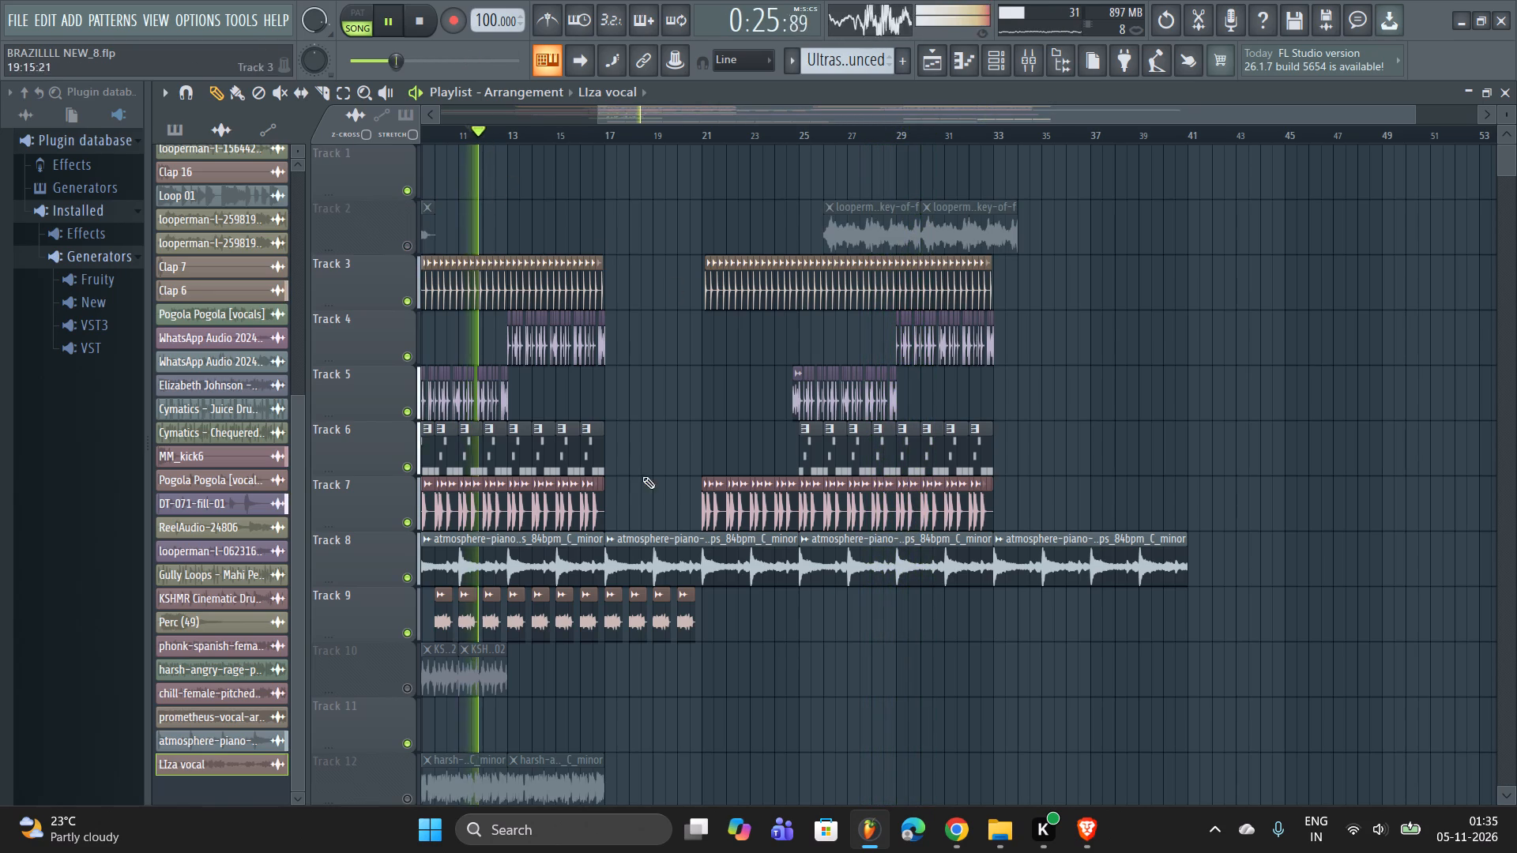
{"action": "left_click", "coordinate": [1037, 58]}
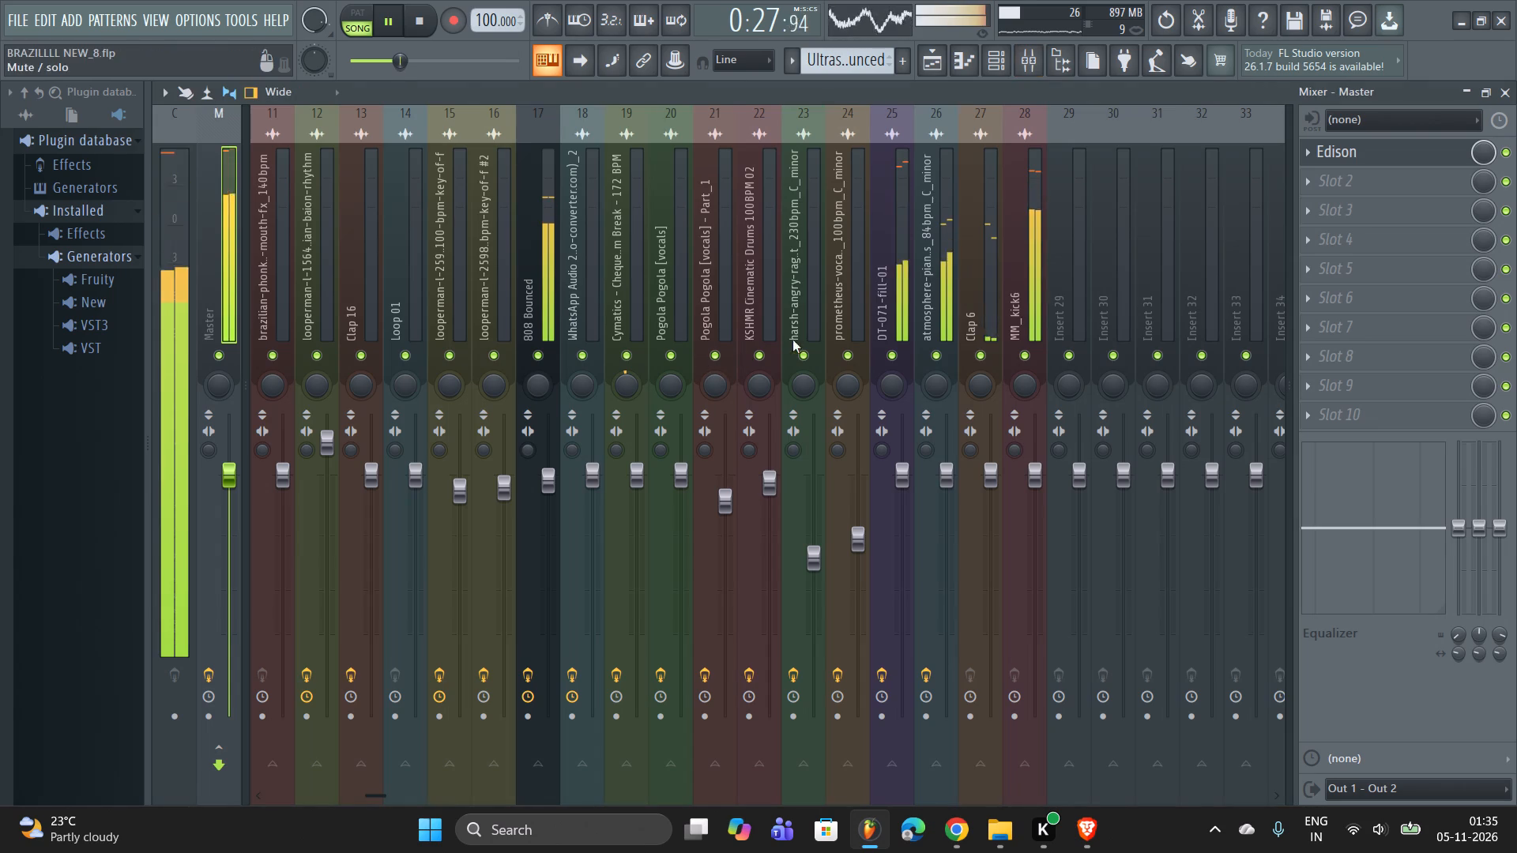
{"action": "scroll", "coordinate": [826, 330], "scroll_direction": "down", "scroll_amount": 2}
{"action": "left_click", "coordinate": [792, 276]}
{"action": "right_click", "coordinate": [796, 276]}
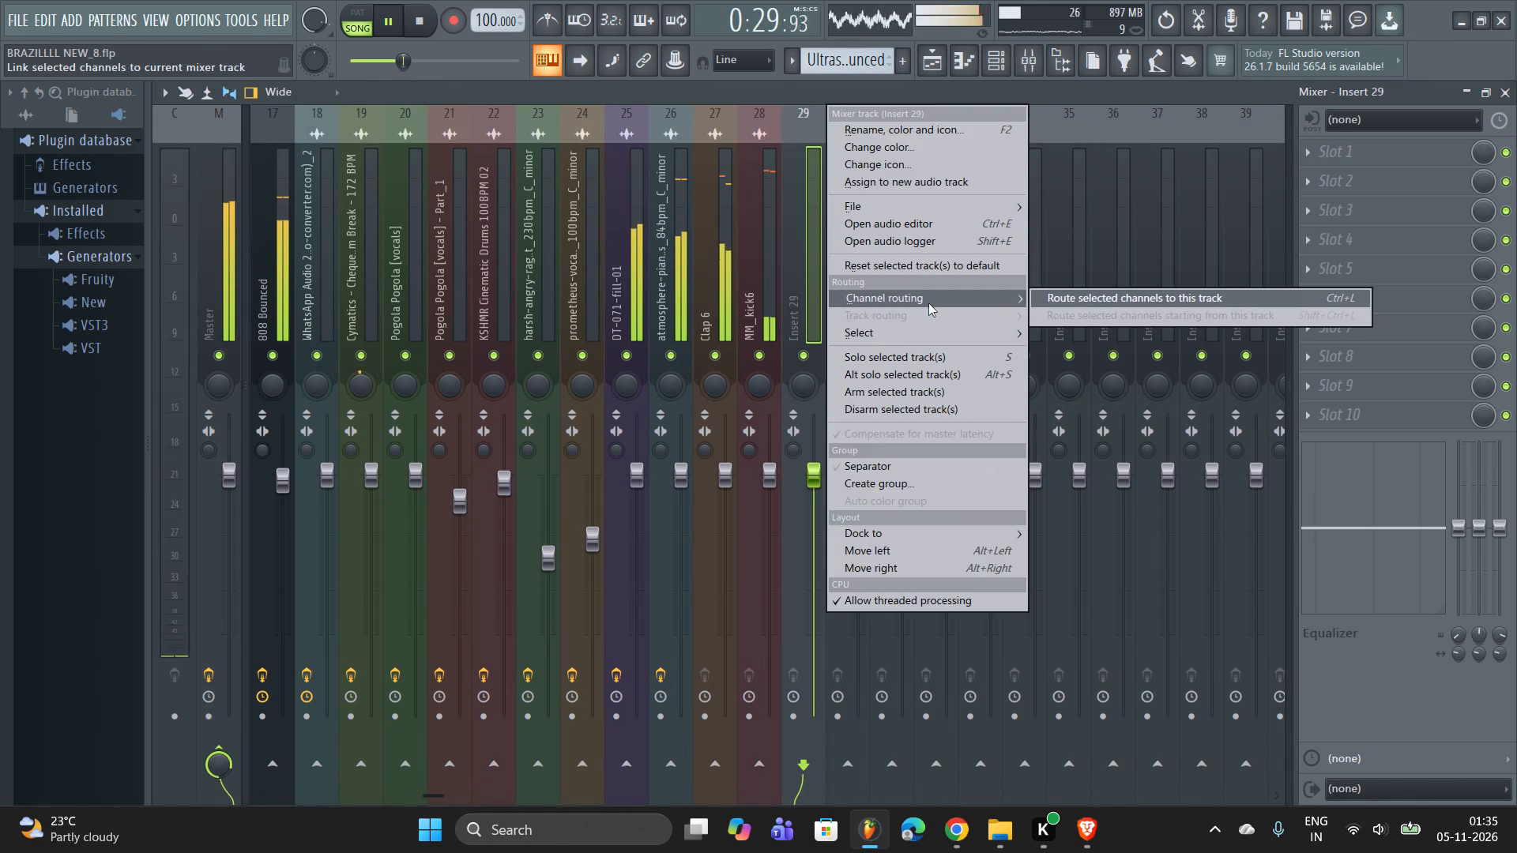
{"action": "left_click", "coordinate": [1120, 288]}
Solo the LIza vocal mixer track and load Fruity Parametric EQ 2 in its first effect slot.
{"action": "key", "text": "space"}
{"action": "key", "text": "space"}
{"action": "right_click", "coordinate": [808, 353]}
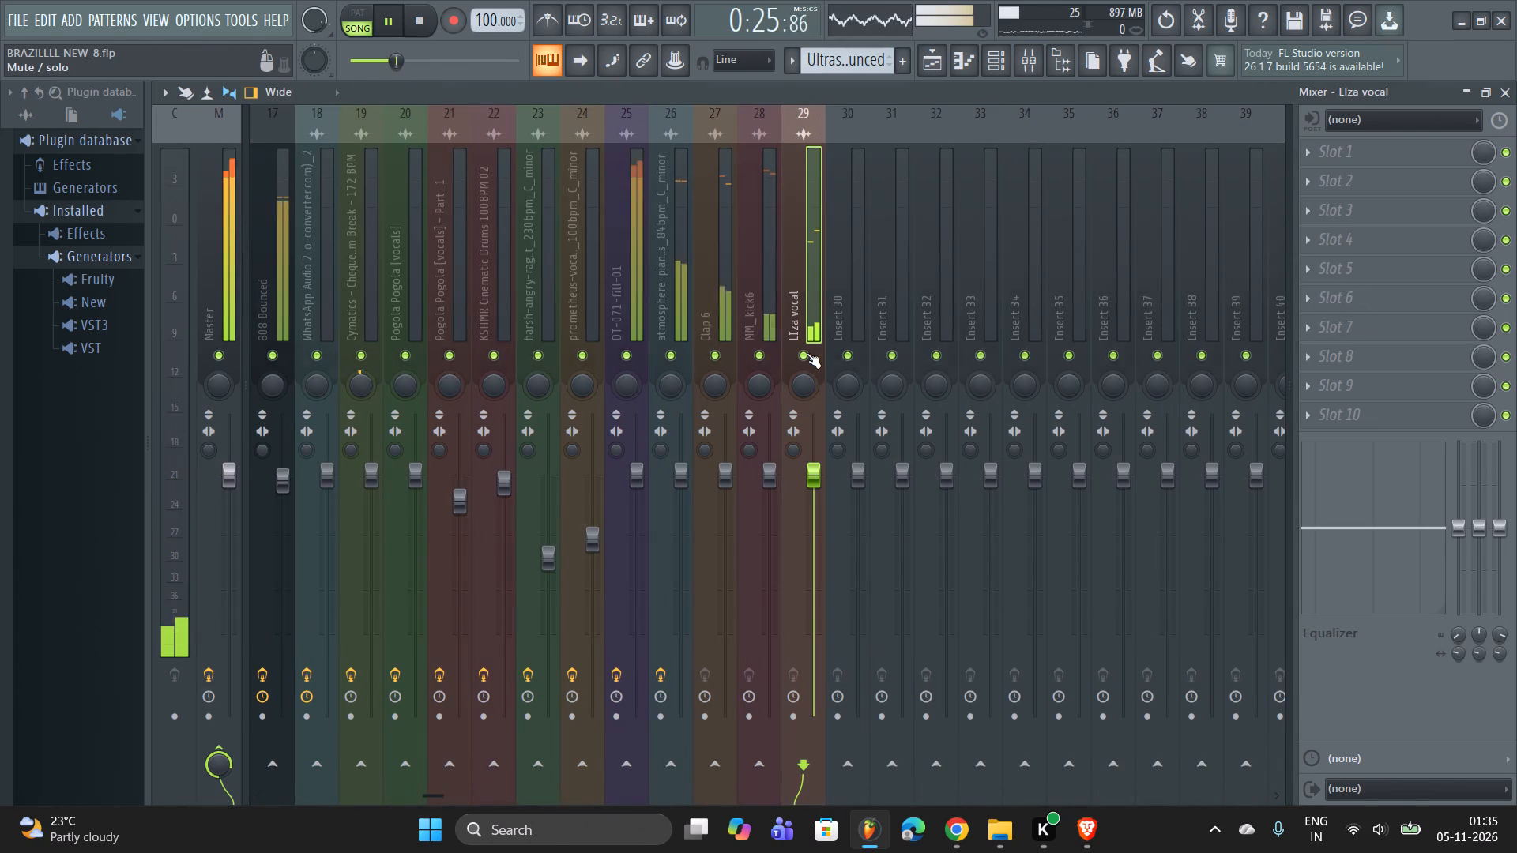
{"action": "right_click", "coordinate": [1355, 165]}
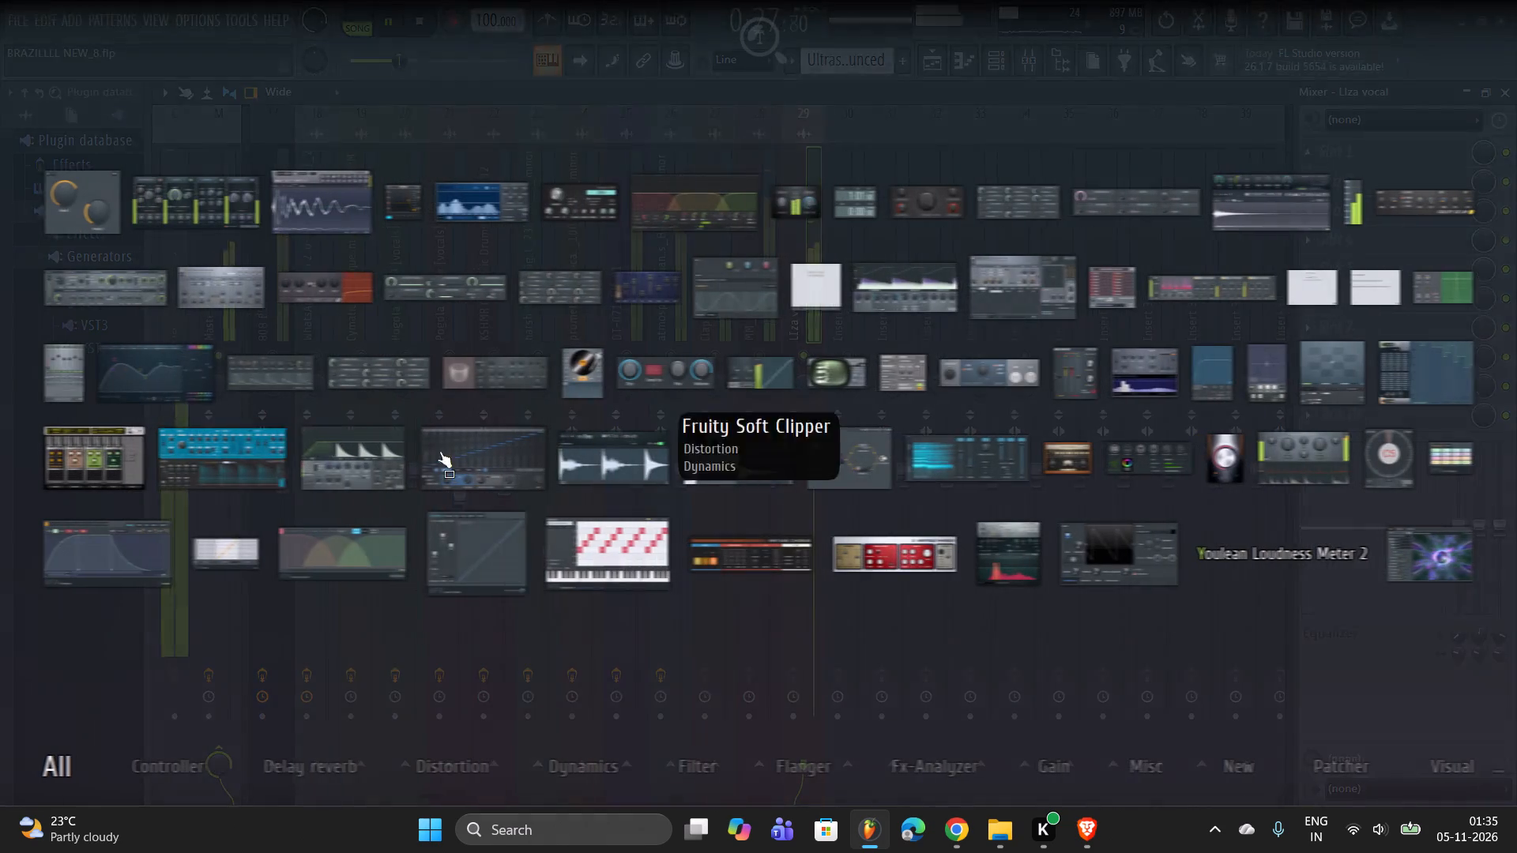
{"action": "double_click", "coordinate": [135, 378]}
{"action": "left_click", "coordinate": [737, 515]}
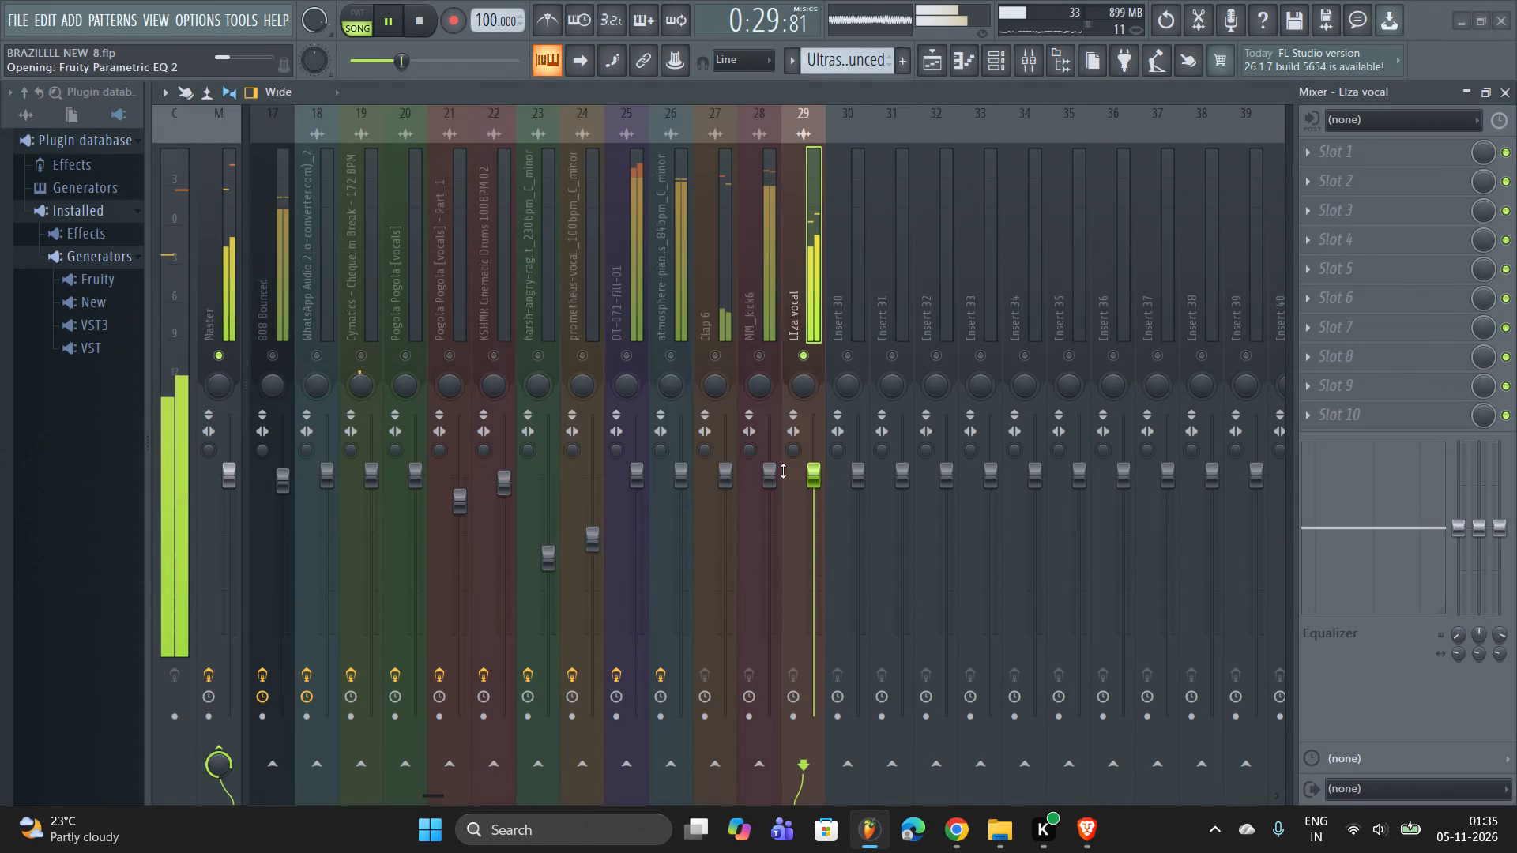
Load the 40Hz + 18kHz cut EQ preset, raising the low cut past 500 Hz and lowering the high cut to just under 4 kHz.
{"action": "right_click", "coordinate": [822, 270]}
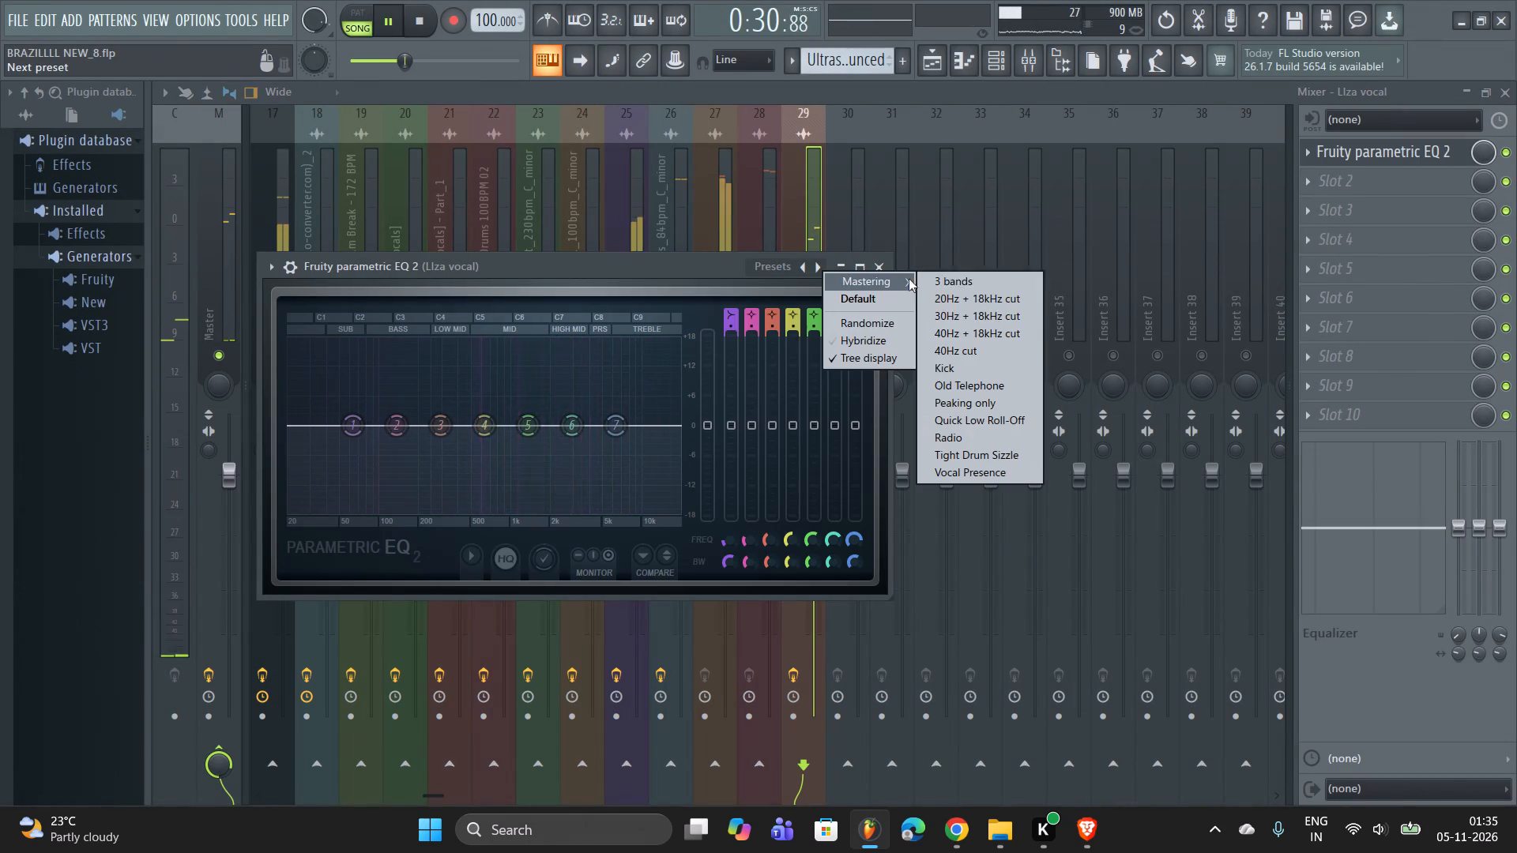
{"action": "left_click", "coordinate": [992, 329]}
{"action": "left_click", "coordinate": [748, 523]}
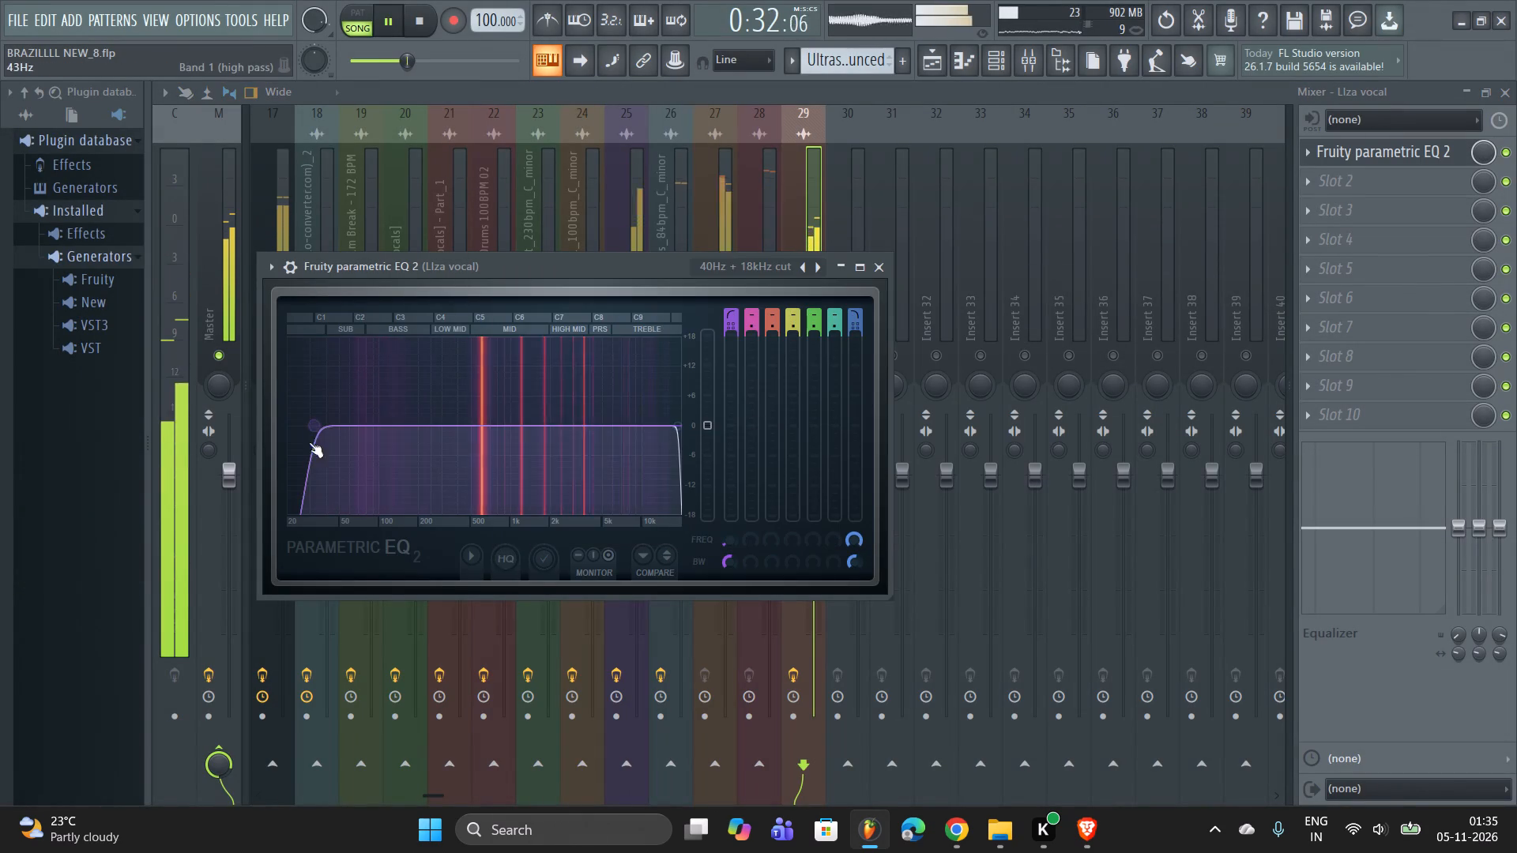
{"action": "left_click_drag", "start_coordinate": [325, 425], "coordinate": [845, 450]}
{"action": "left_click_drag", "start_coordinate": [668, 421], "coordinate": [393, 450]}
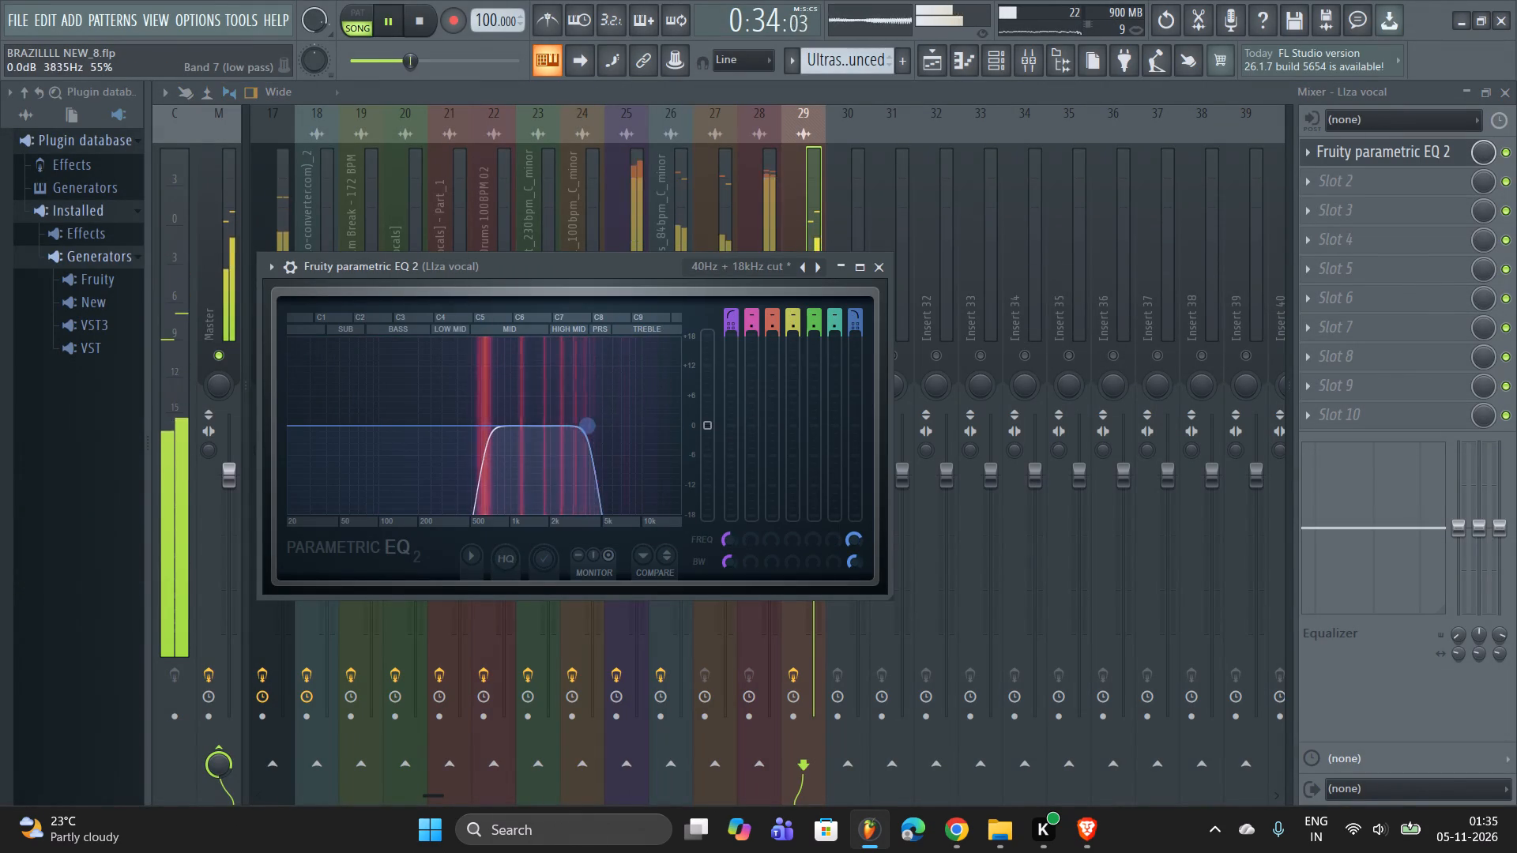
{"action": "left_click_drag", "start_coordinate": [393, 450], "coordinate": [378, 453]}
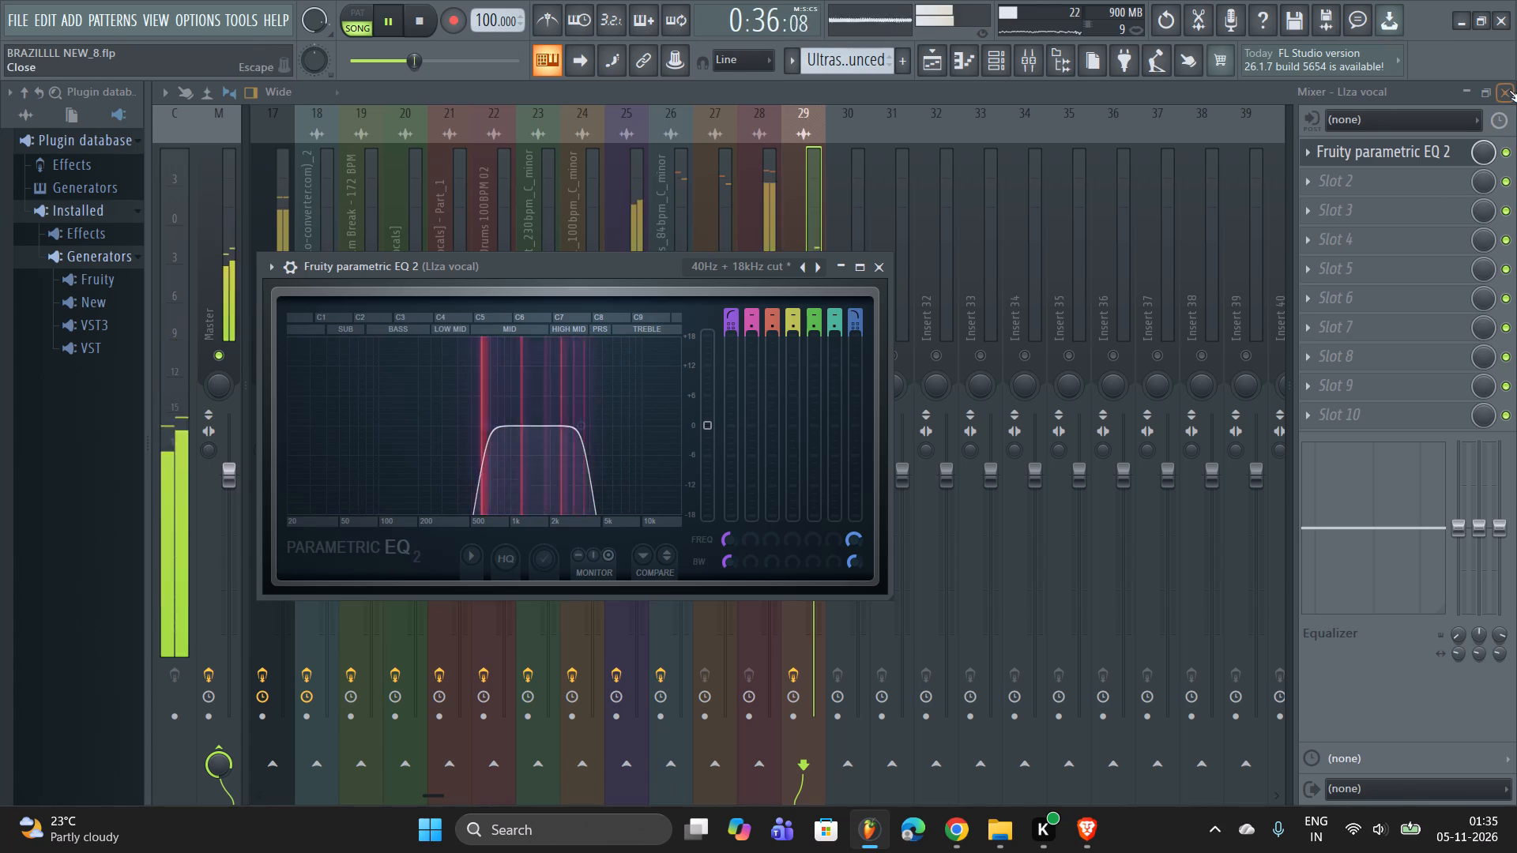
Unsolo the LIza vocal mixer track and play the arrangement with the full mix from just before bar 12.
{"action": "left_click", "coordinate": [1509, 90]}
{"action": "key", "text": "space"}
{"action": "key", "text": "space"}
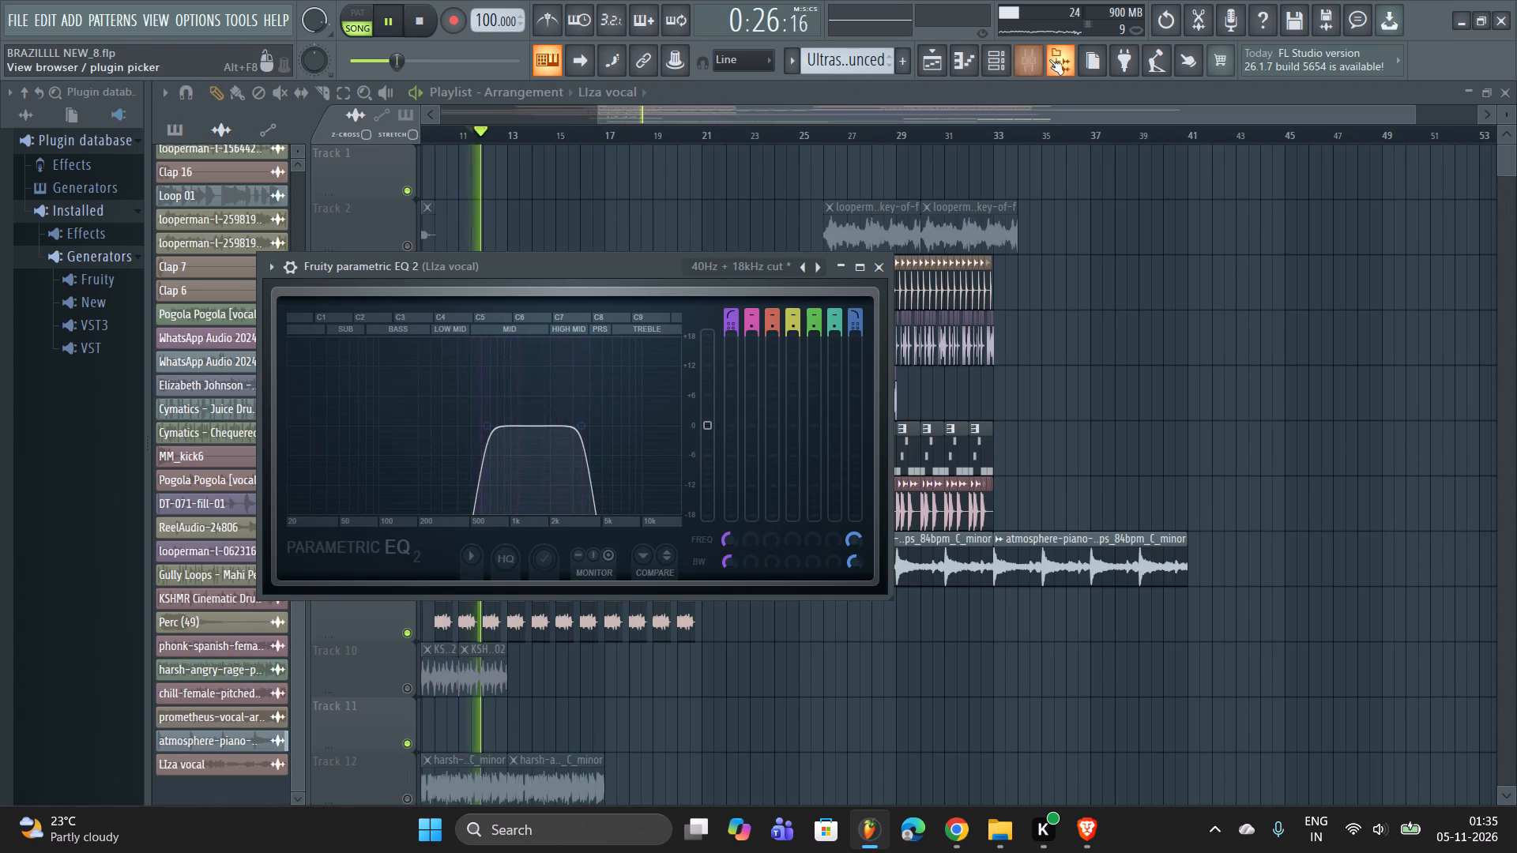
{"action": "left_click", "coordinate": [1033, 58]}
{"action": "right_click", "coordinate": [802, 355]}
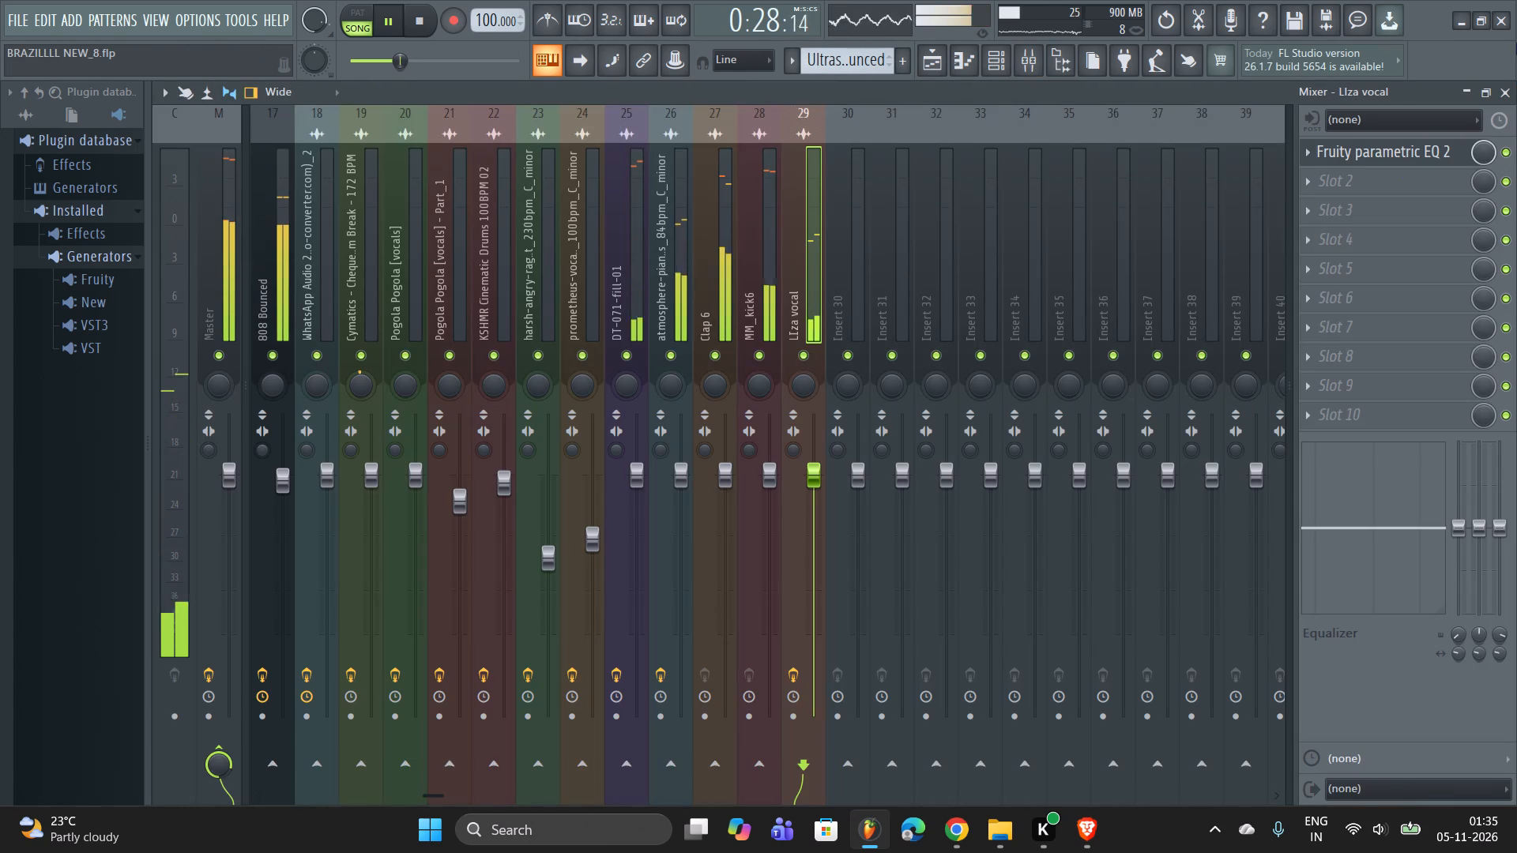
{"action": "left_click", "coordinate": [1501, 87]}
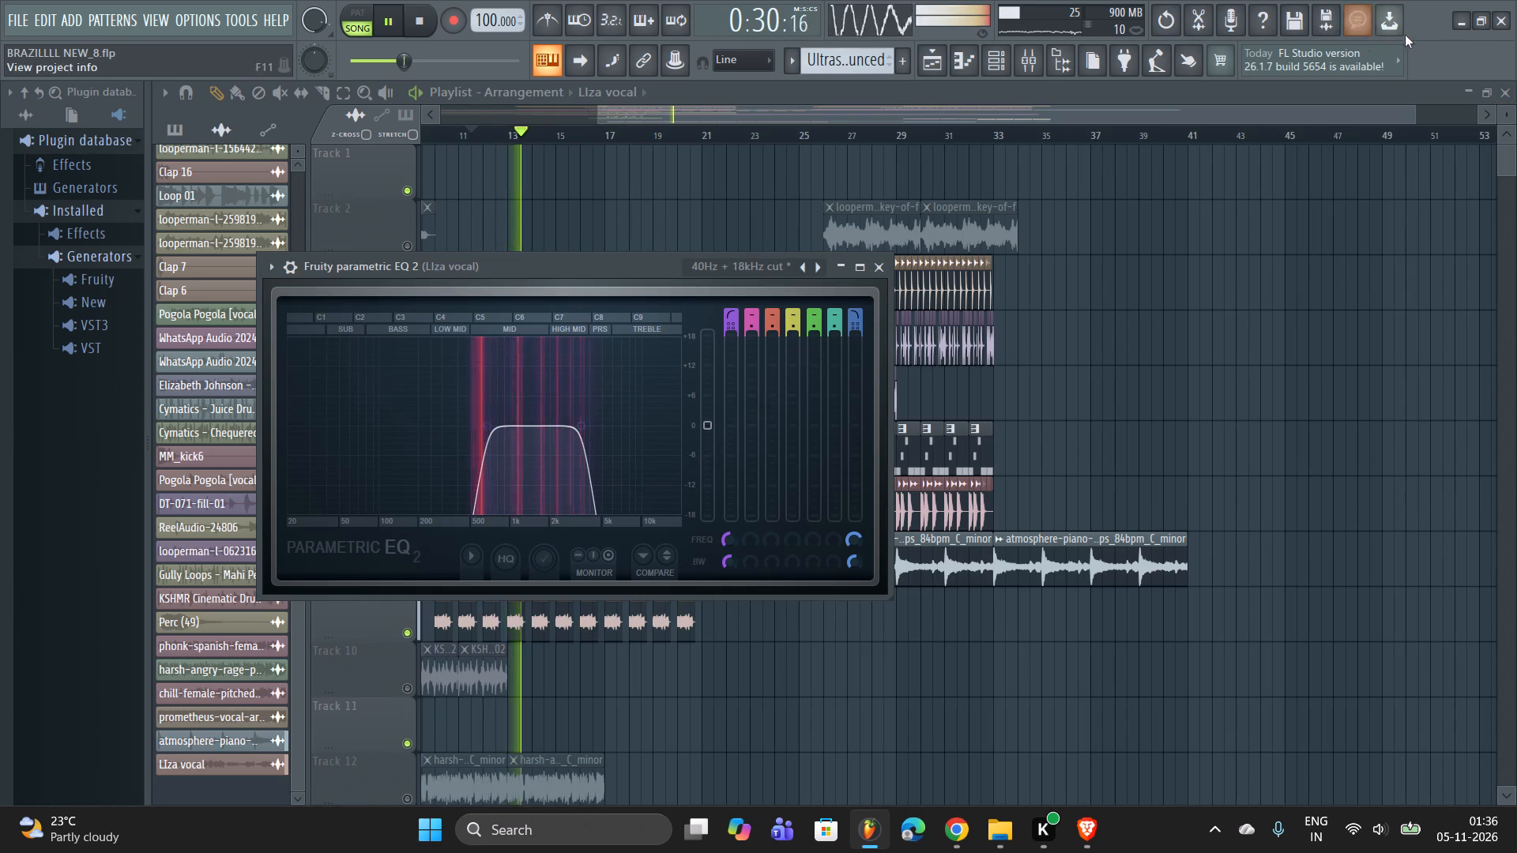
{"action": "left_click_drag", "start_coordinate": [1410, 109], "coordinate": [813, 130]}
{"action": "left_click_drag", "start_coordinate": [766, 129], "coordinate": [709, 127]}
{"action": "left_click_drag", "start_coordinate": [701, 131], "coordinate": [638, 131]}
{"action": "left_click", "coordinate": [634, 131]}
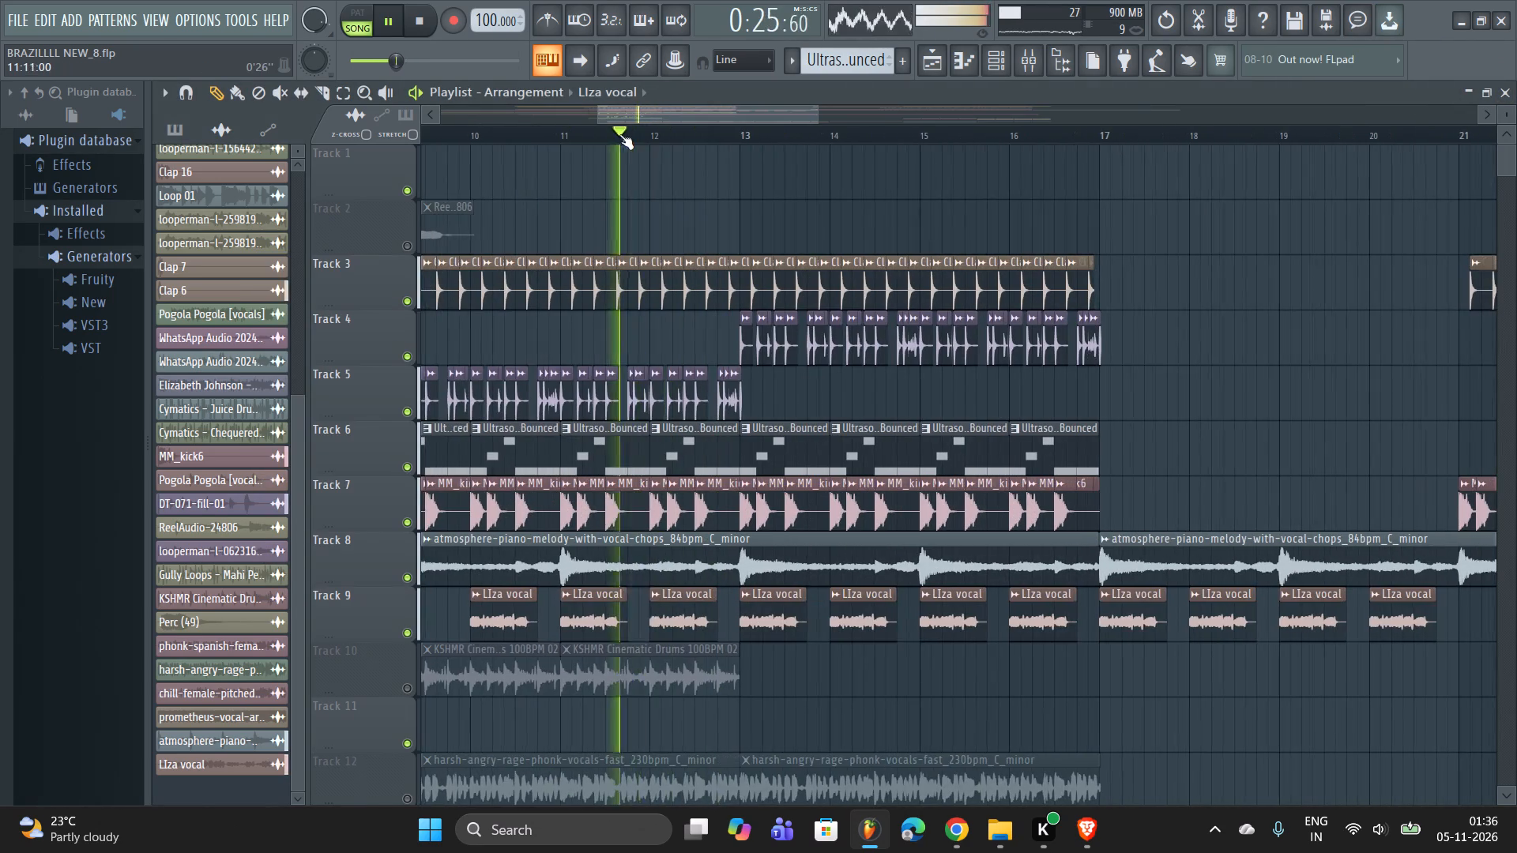
Set the LIza vocal sample's declicking mode to Crossfade (bleeding) and replay the section.
{"action": "double_click", "coordinate": [685, 614]}
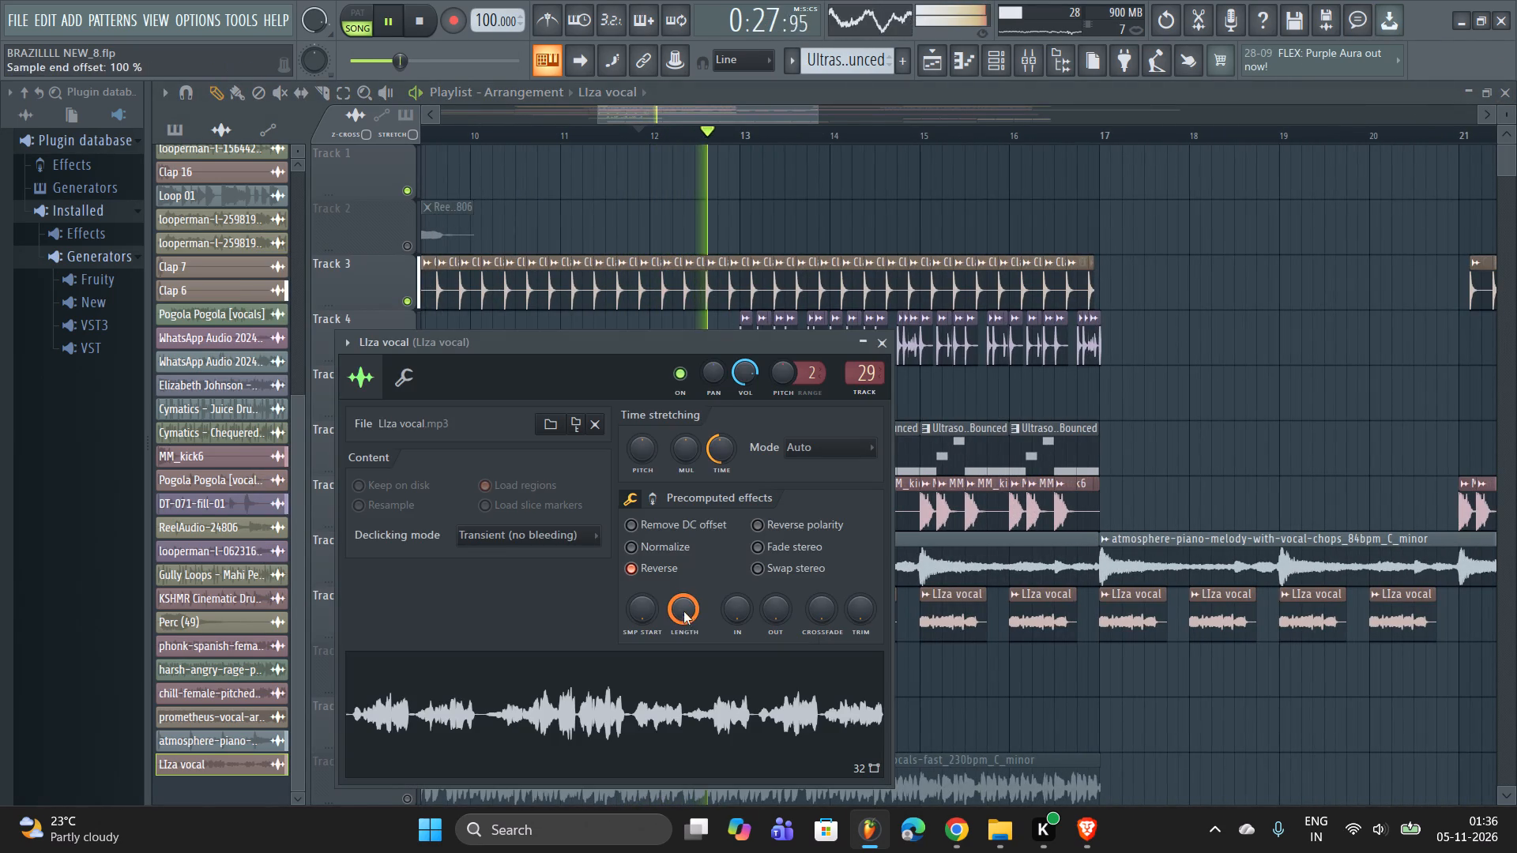
{"action": "left_click", "coordinate": [557, 539]}
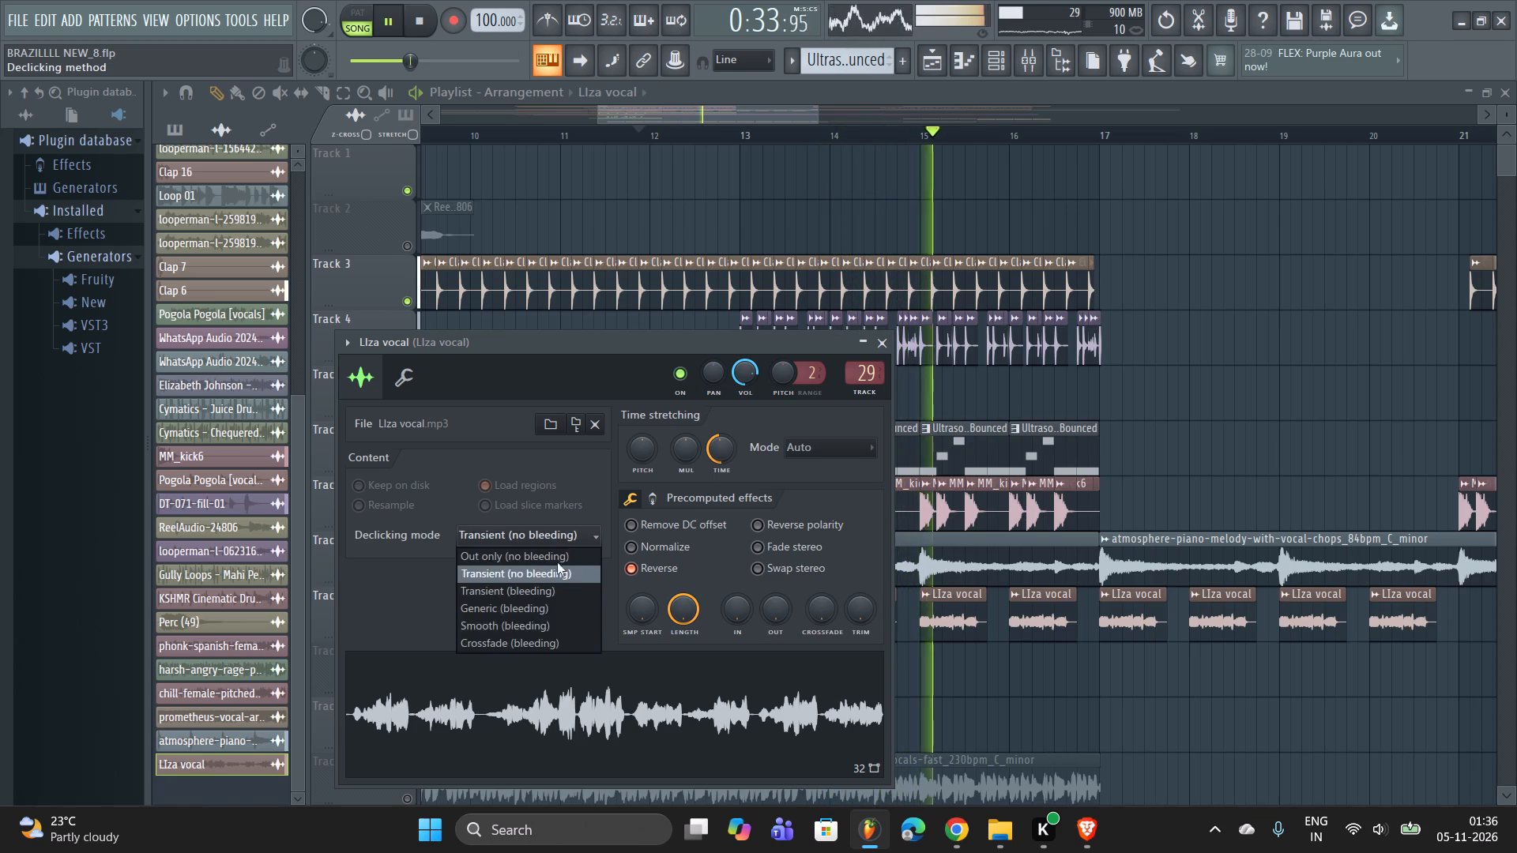
{"action": "left_click", "coordinate": [553, 644]}
{"action": "key", "text": "space"}
{"action": "key", "text": "space"}
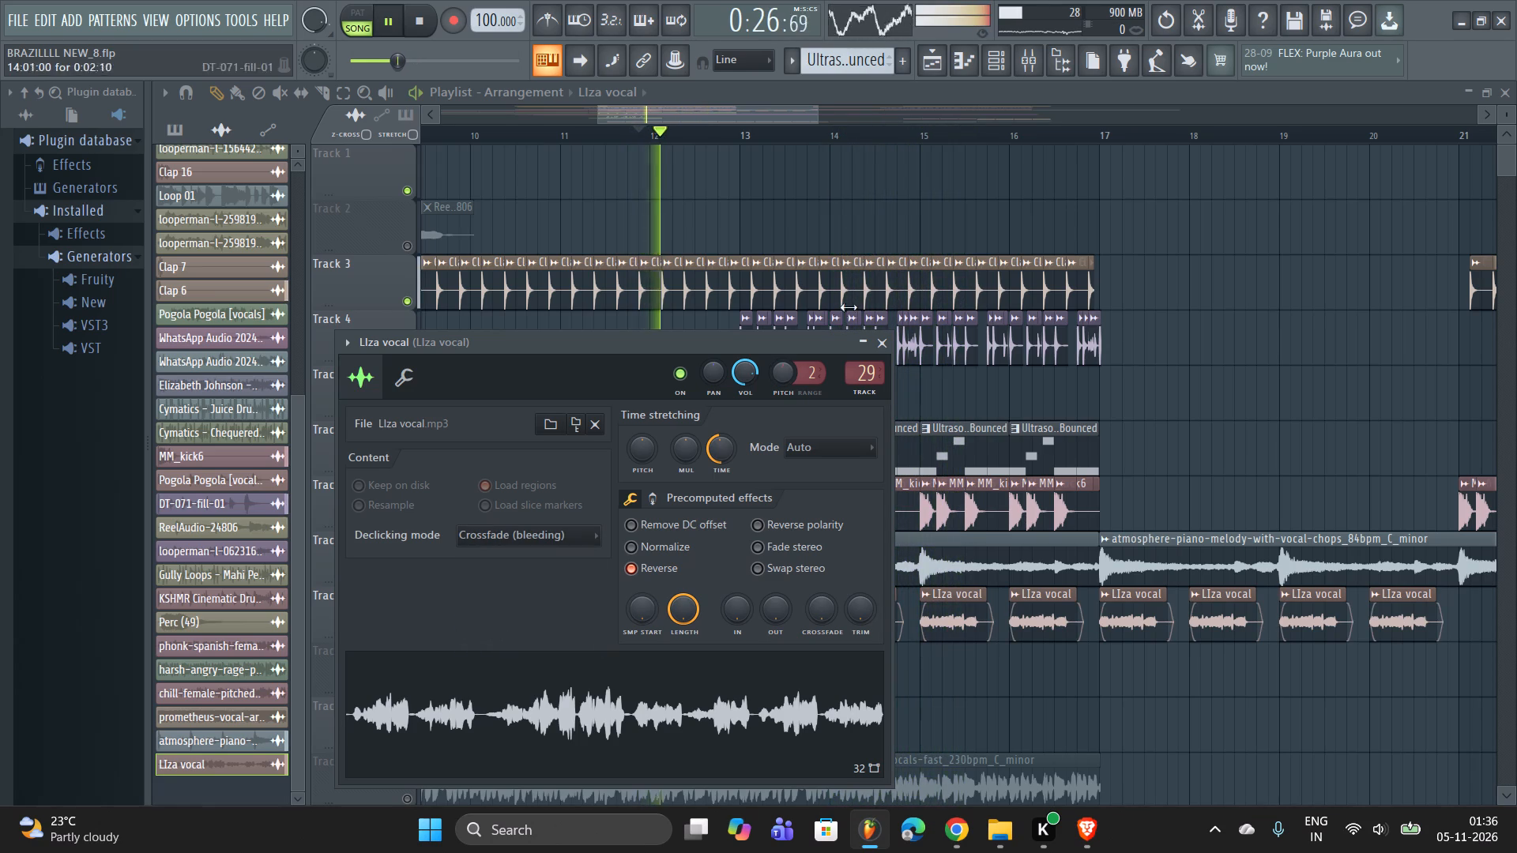
{"action": "left_click", "coordinate": [890, 339]}
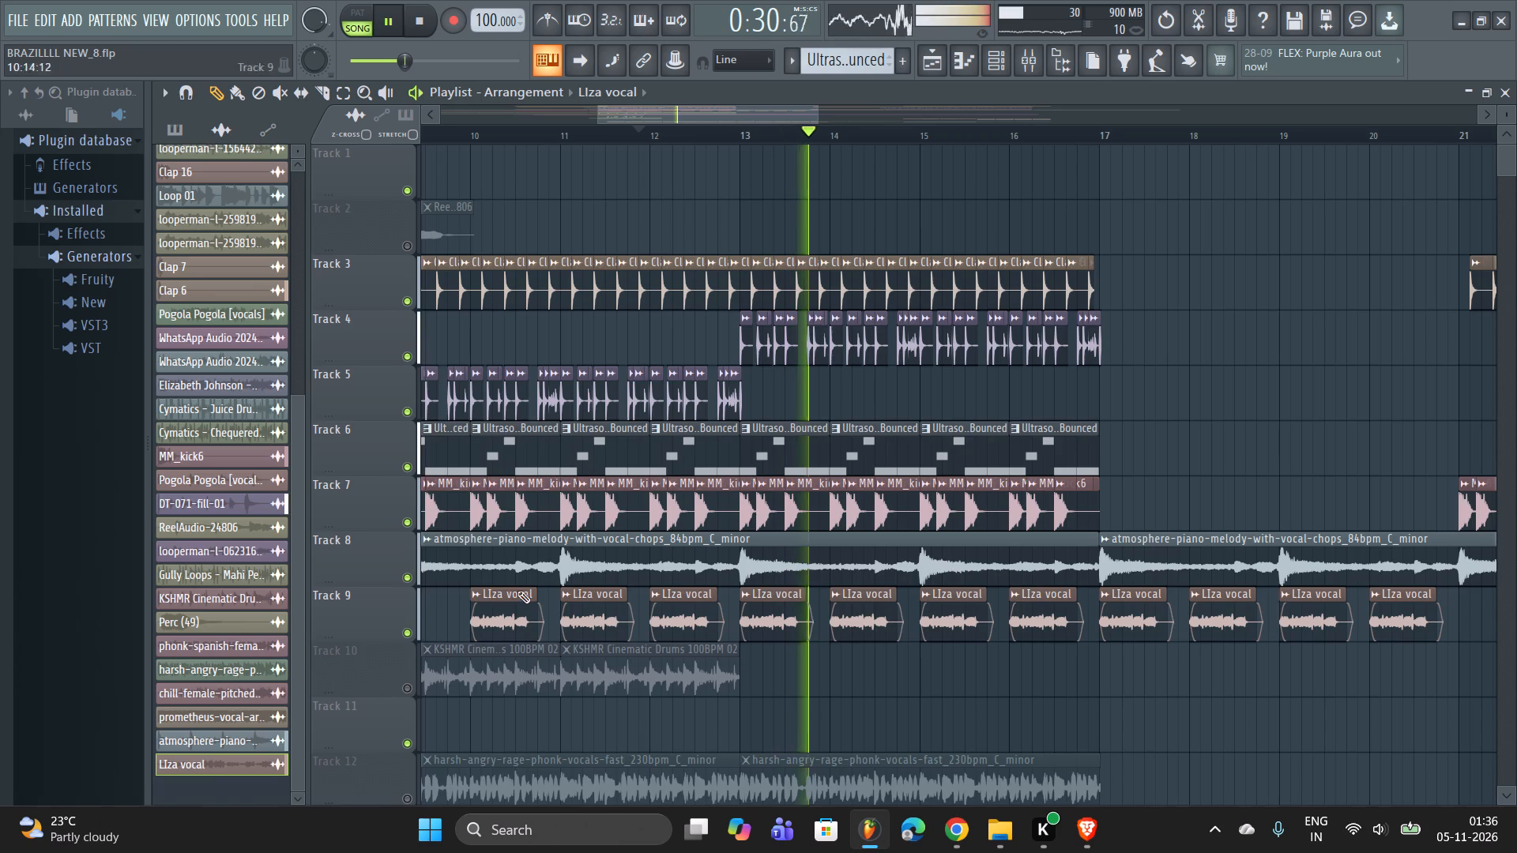
Insert an empty track above the LIza vocal pattern and place two LIza vocal clips on it, at bar 10 and 10:13.
{"action": "right_click", "coordinate": [391, 620]}
{"action": "left_click", "coordinate": [430, 723]}
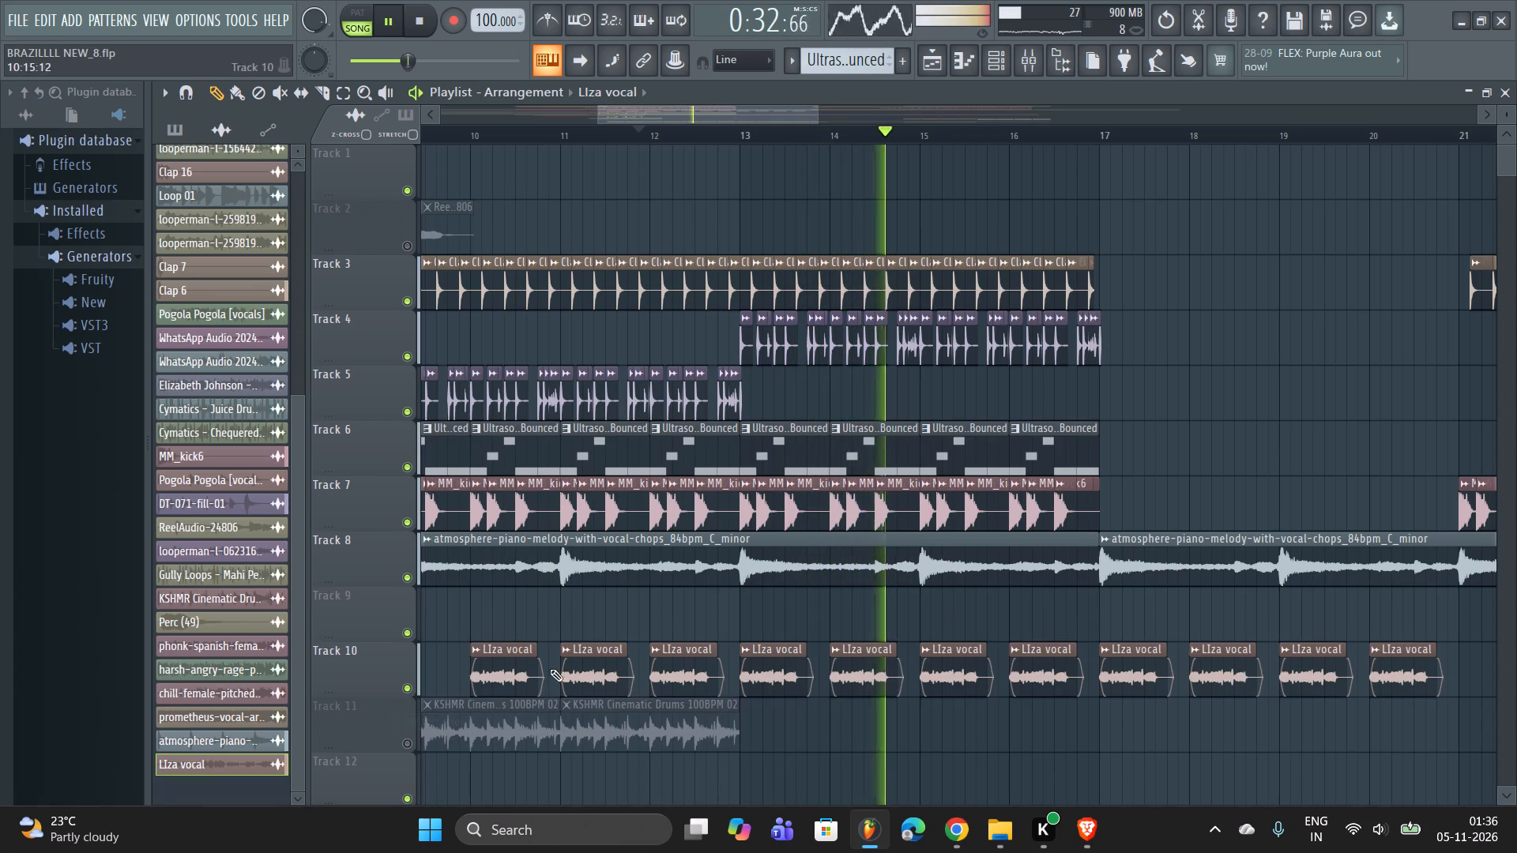
{"action": "key", "text": "space"}
{"action": "left_click", "coordinate": [469, 605]}
{"action": "left_click", "coordinate": [554, 622]}
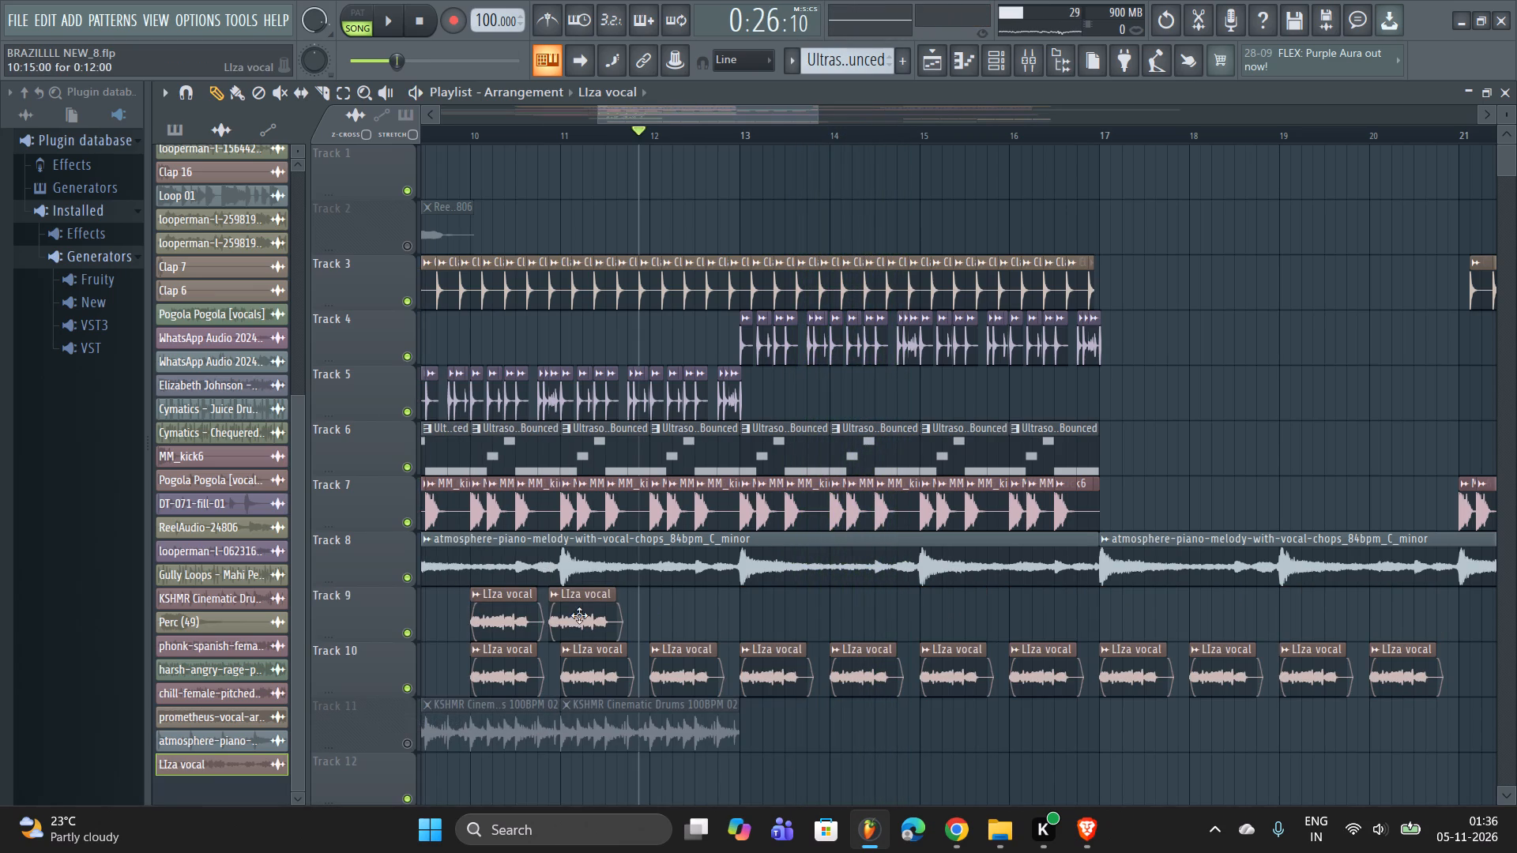
{"action": "left_click_drag", "start_coordinate": [581, 615], "coordinate": [566, 628]}
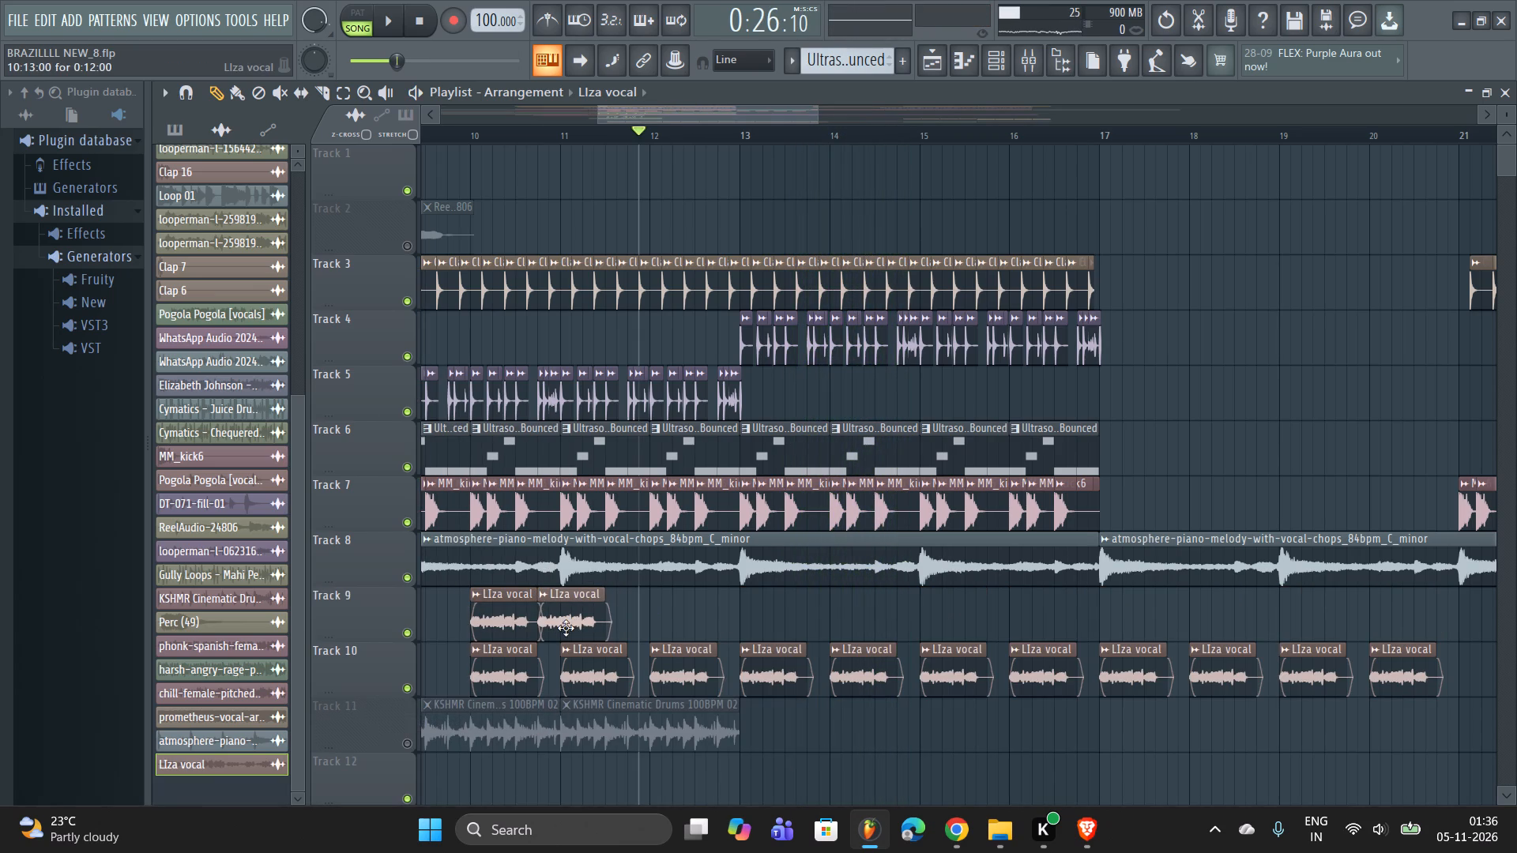
{"action": "left_click_drag", "start_coordinate": [566, 628], "coordinate": [567, 628]}
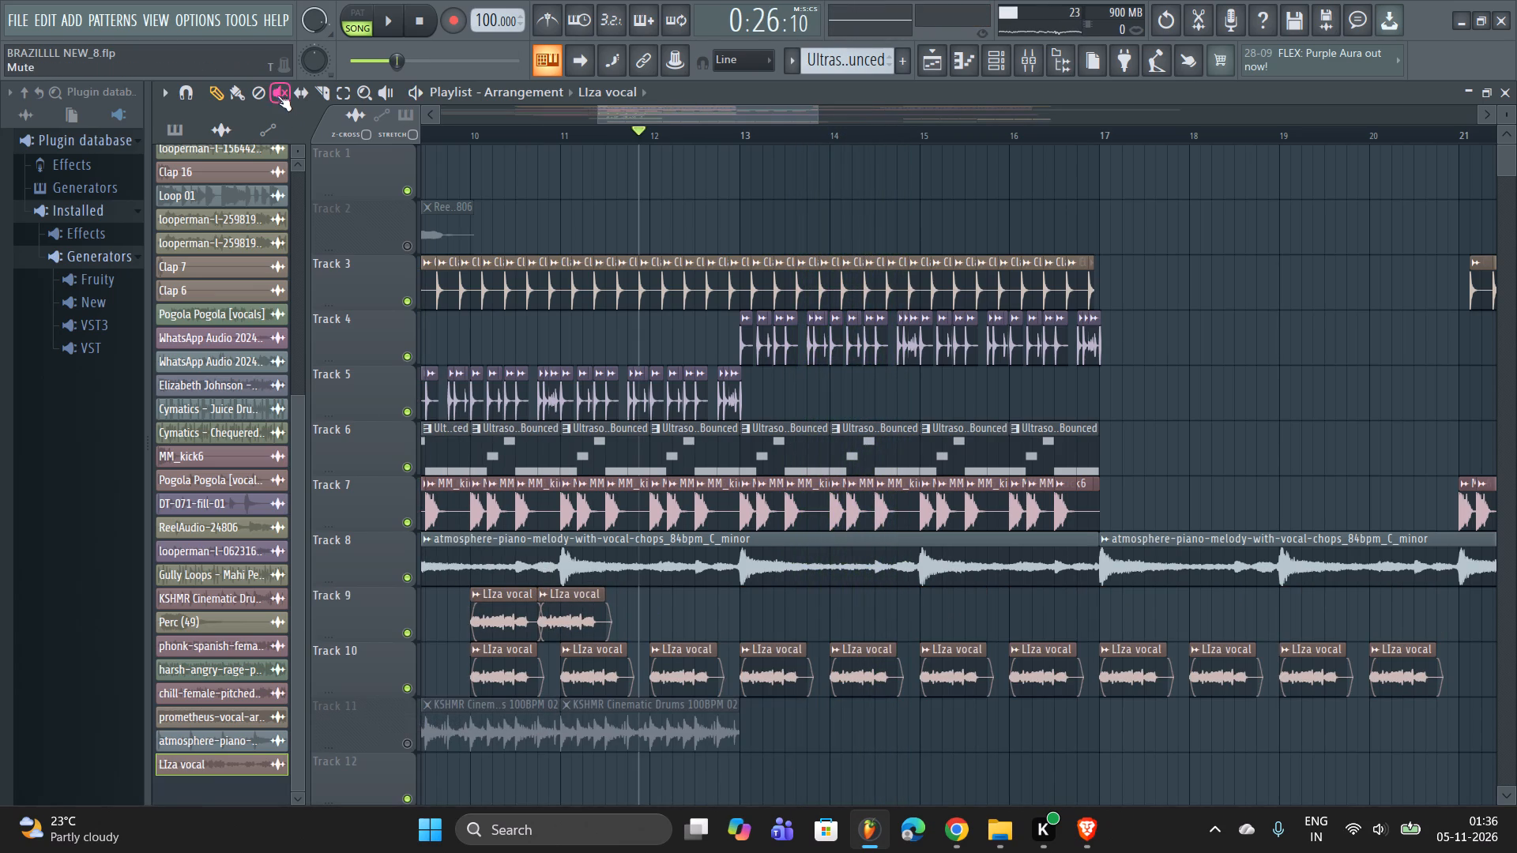
Mute Track 10 and slip the audio inside the second Track 9 LIza vocal clip to a later part, auditioning from bar 10.
{"action": "left_click", "coordinate": [306, 94]}
{"action": "left_click_drag", "start_coordinate": [578, 614], "coordinate": [530, 615]}
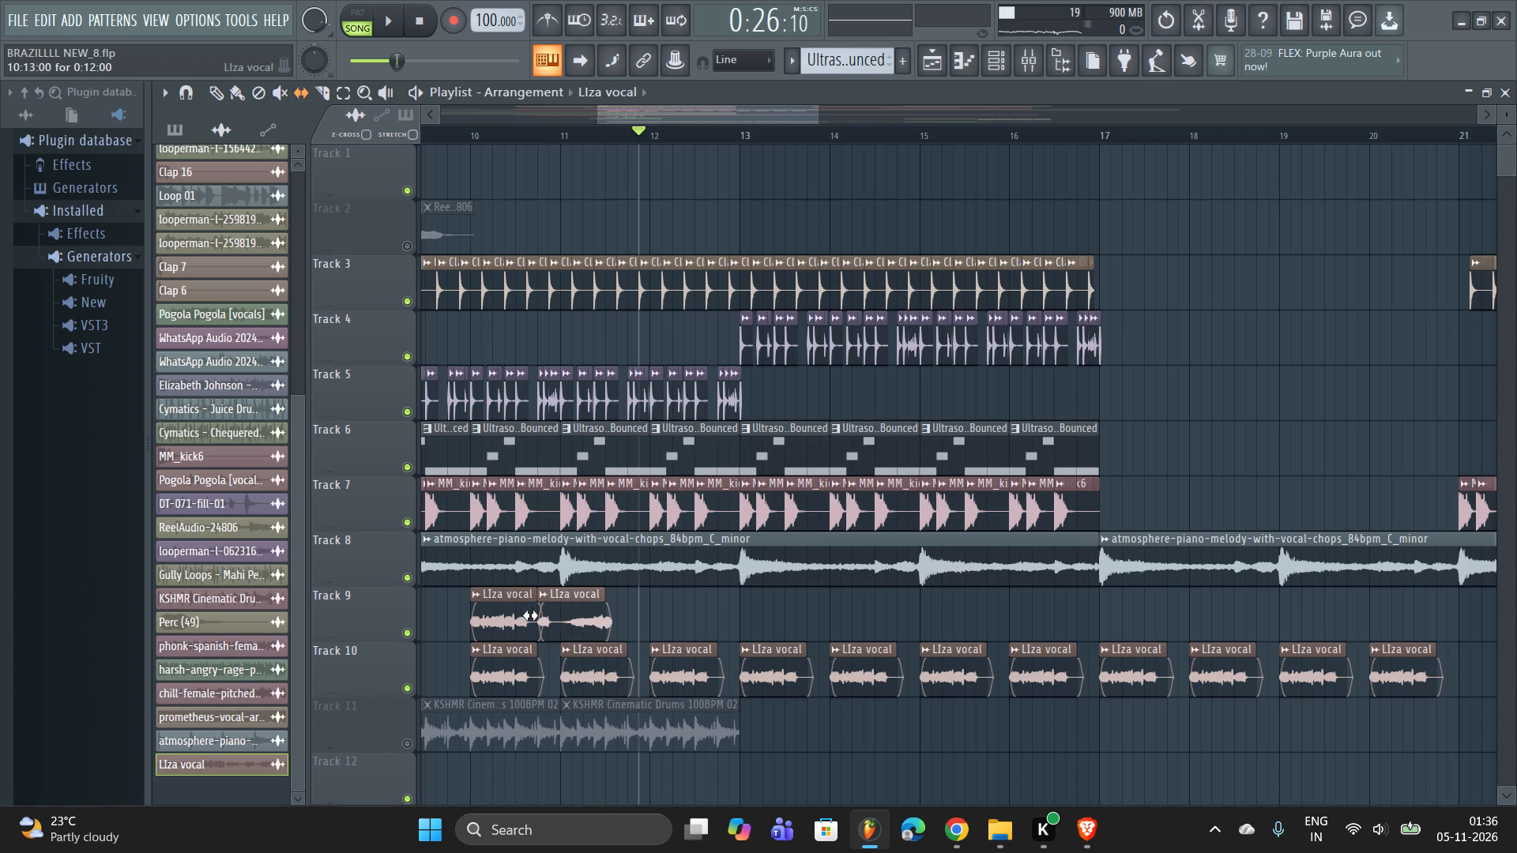
{"action": "left_click_drag", "start_coordinate": [530, 615], "coordinate": [508, 615]}
{"action": "left_click", "coordinate": [401, 690]}
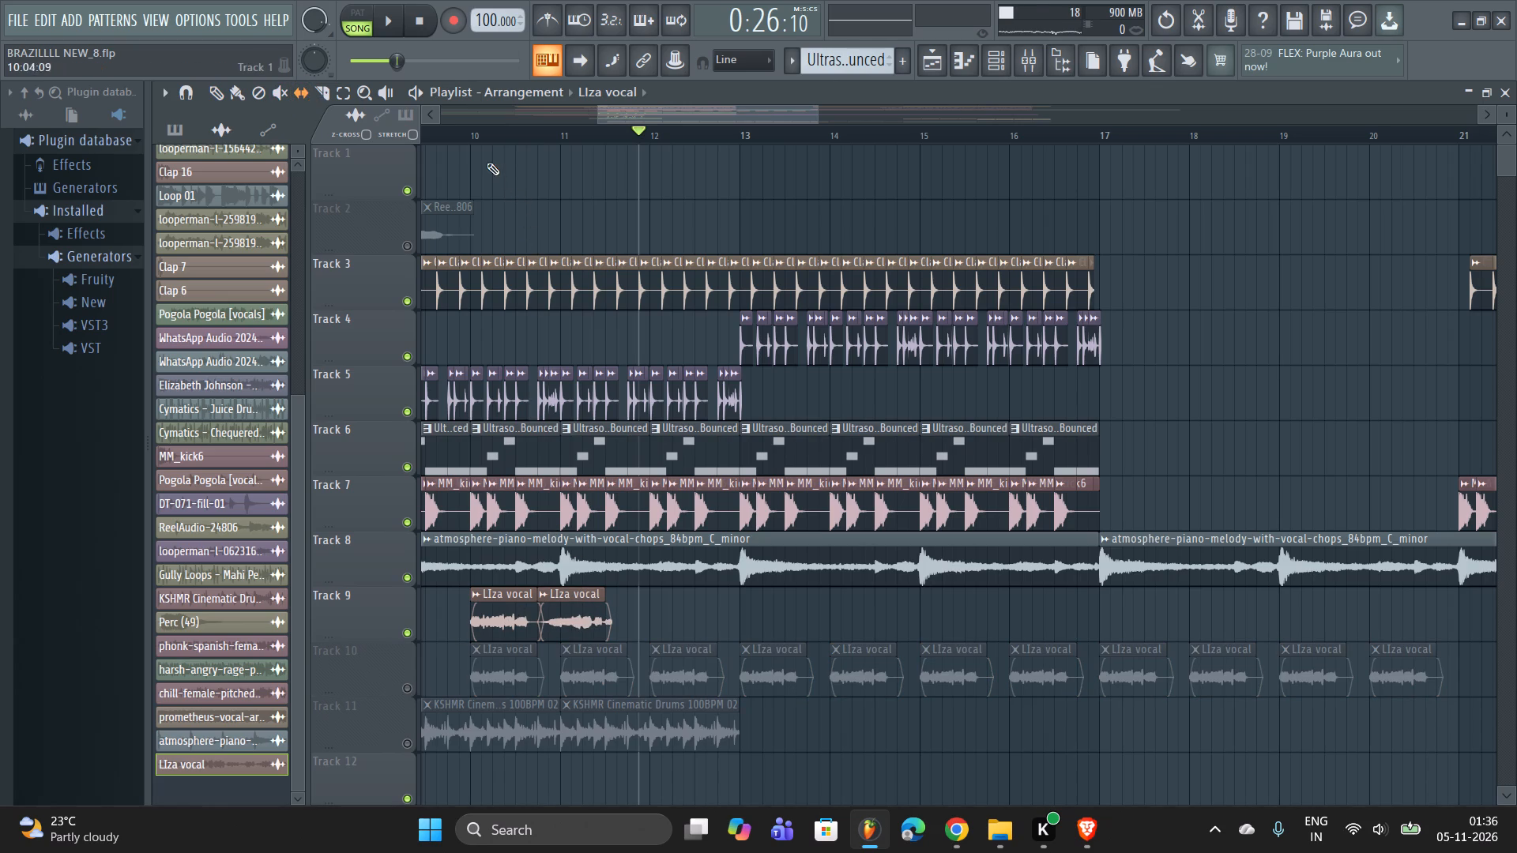
{"action": "left_click", "coordinate": [468, 137]}
{"action": "key", "text": "space"}
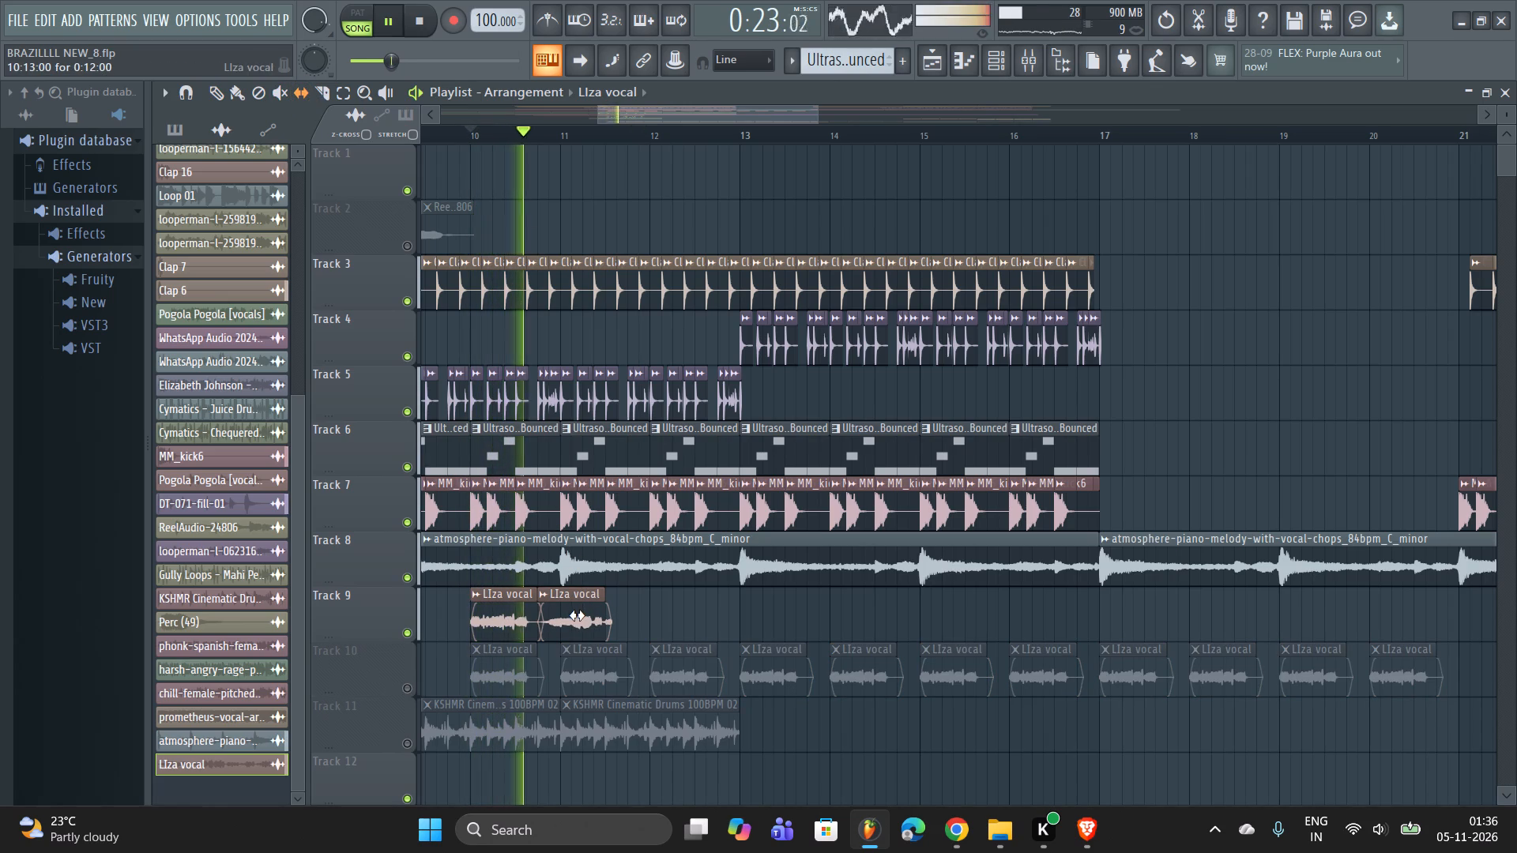
{"action": "left_click_drag", "start_coordinate": [577, 615], "coordinate": [502, 616]}
{"action": "key", "text": "space"}
{"action": "key", "text": "space"}
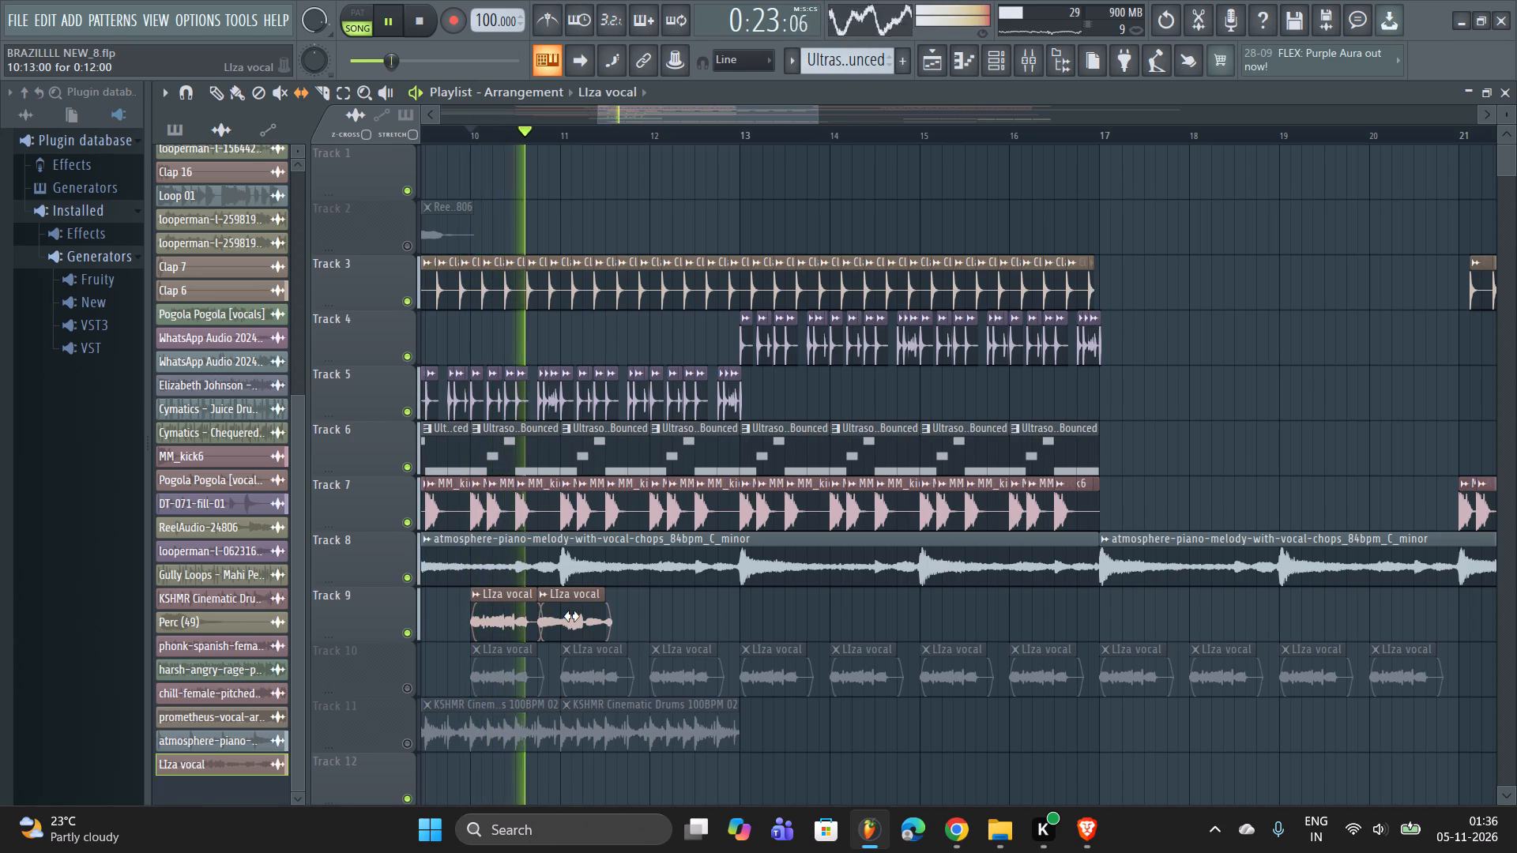
{"action": "left_click_drag", "start_coordinate": [578, 617], "coordinate": [484, 611]}
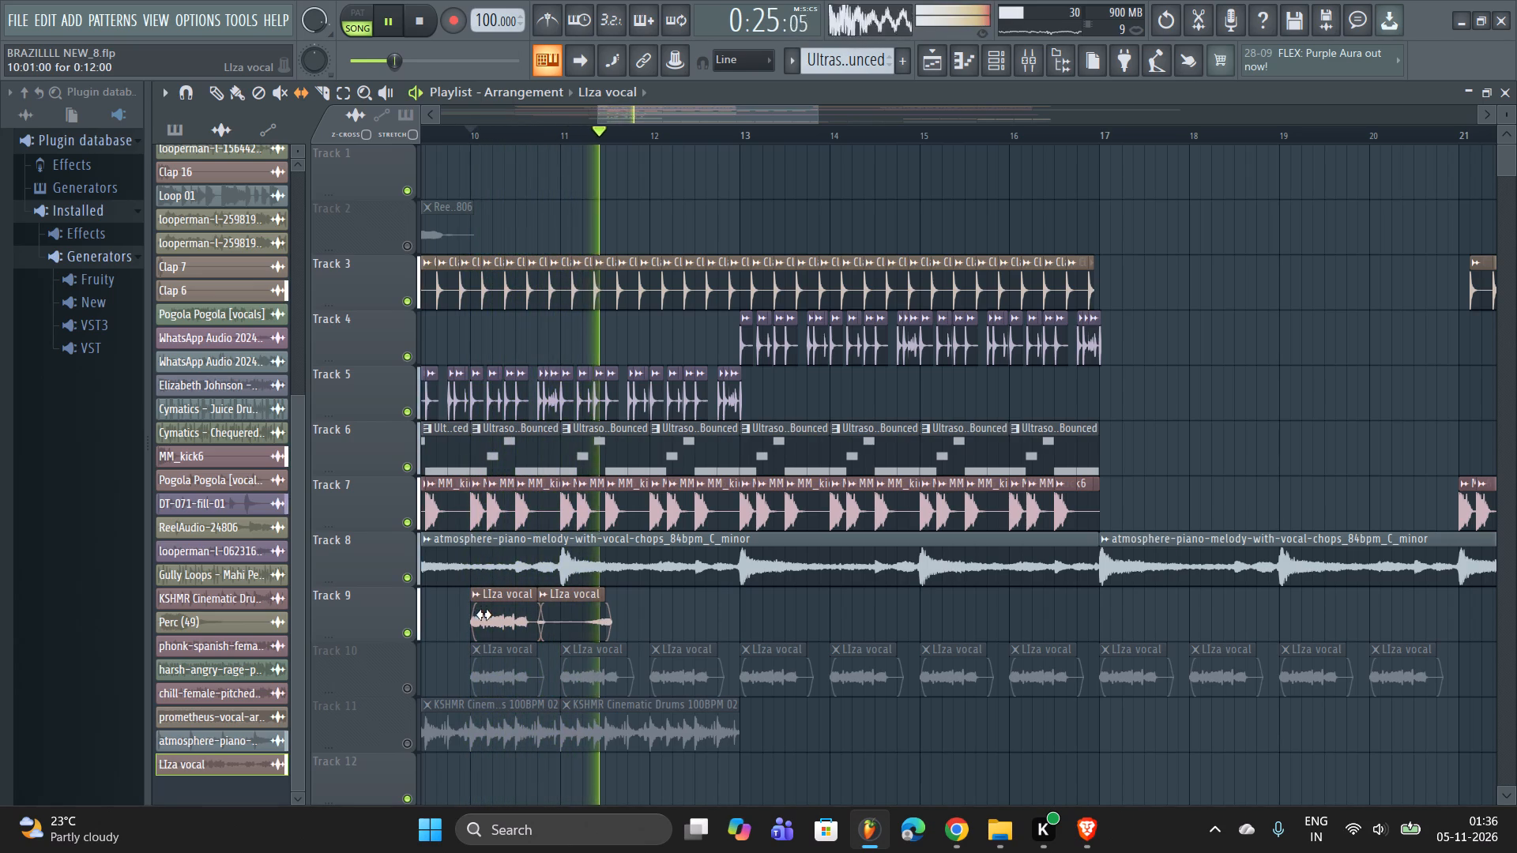
{"action": "key", "text": "space"}
{"action": "key", "text": "space"}
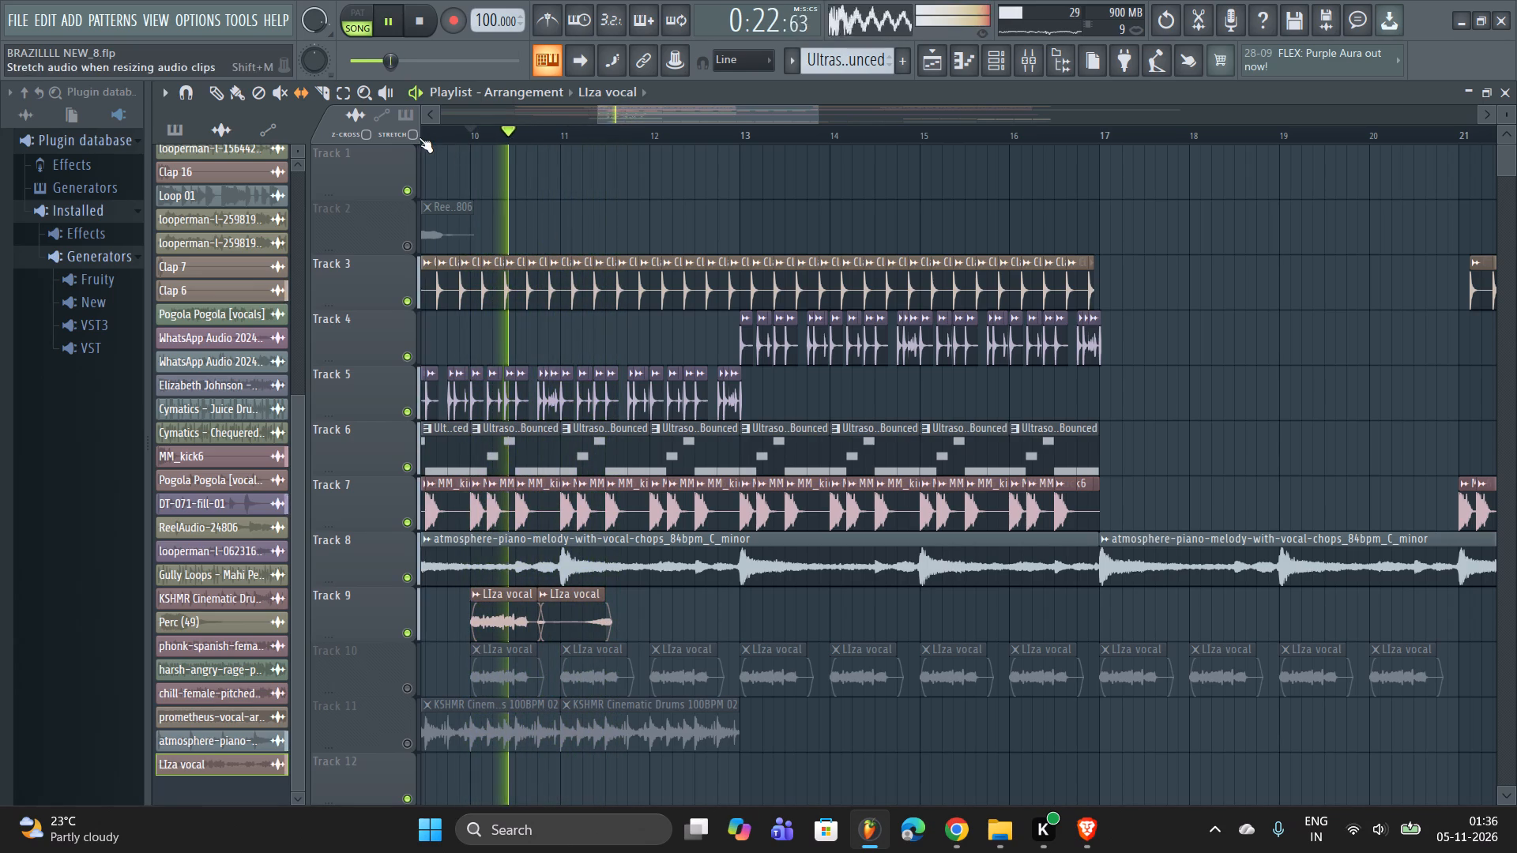
Set the playlist's loop region from bar 9 to bar 13.
{"action": "right_click_drag", "start_coordinate": [425, 137], "coordinate": [730, 190]}
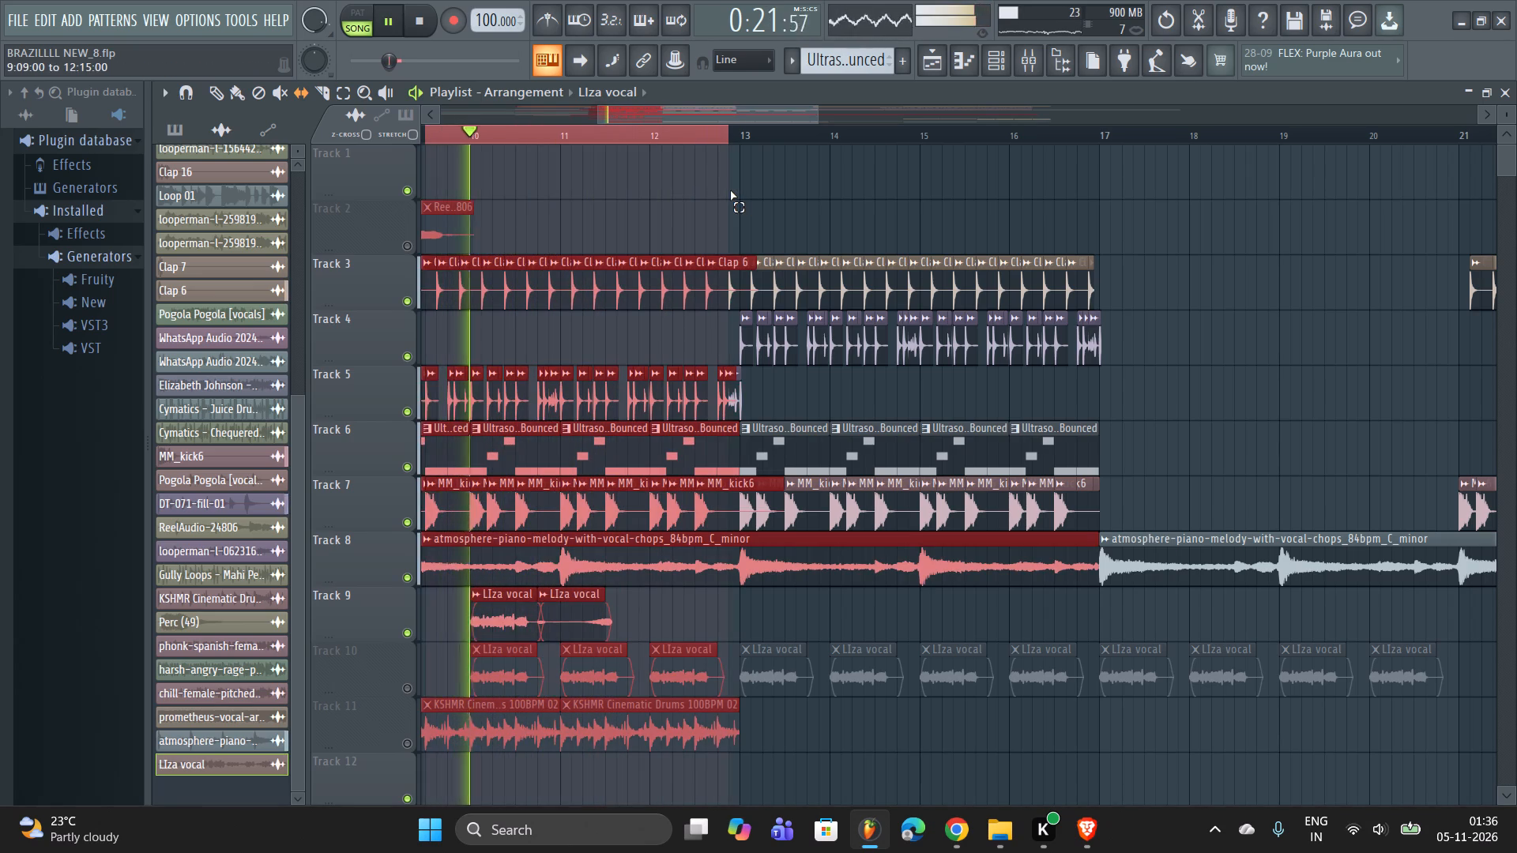
{"action": "right_click_drag", "start_coordinate": [730, 190], "coordinate": [740, 190]}
{"action": "right_click_drag", "start_coordinate": [442, 132], "coordinate": [297, 141]}
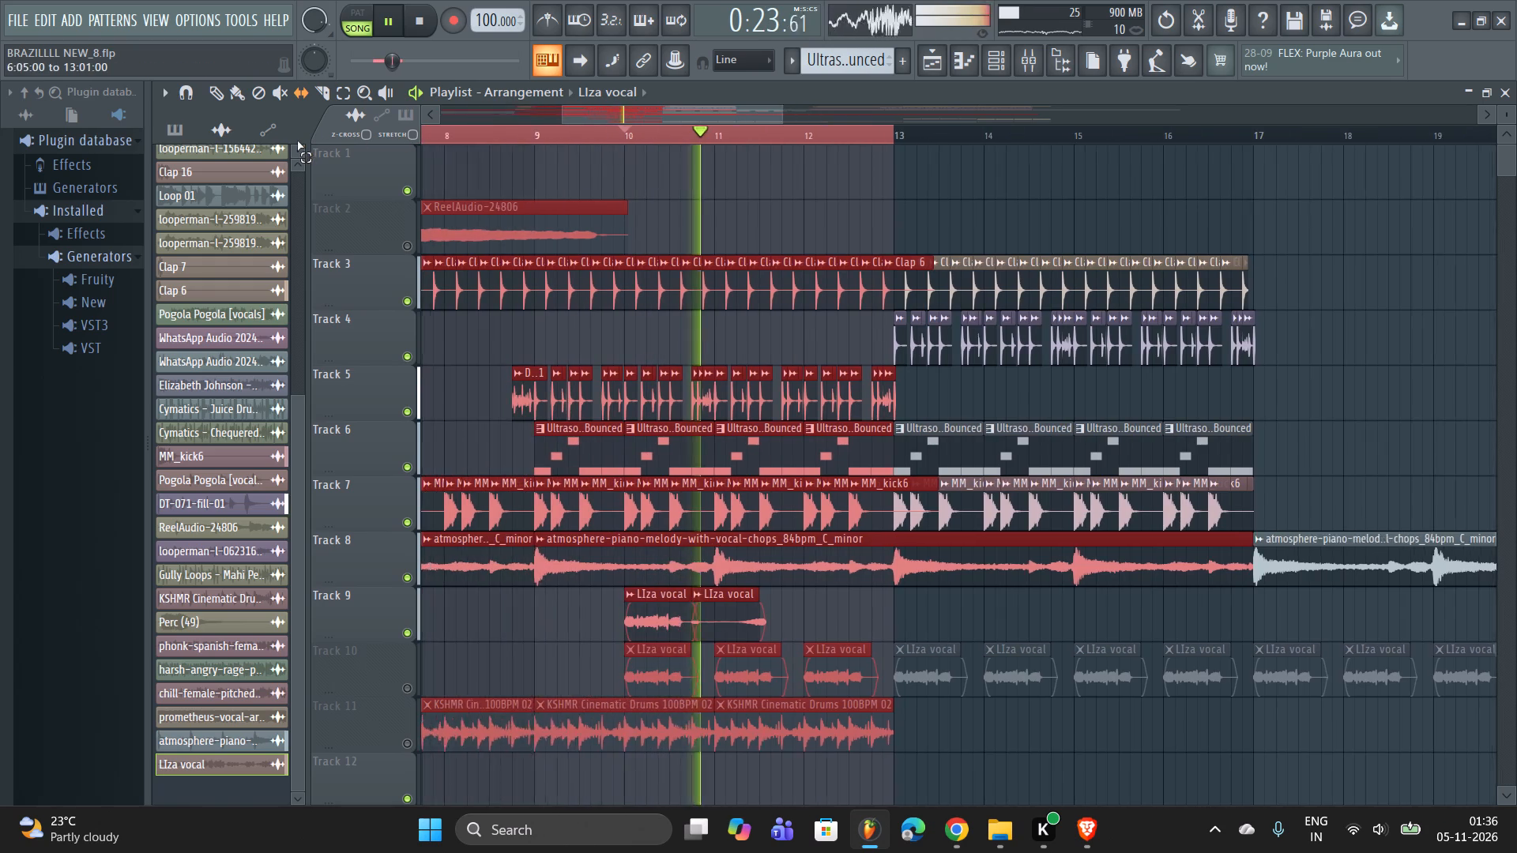
{"action": "right_click_drag", "start_coordinate": [297, 141], "coordinate": [873, 260]}
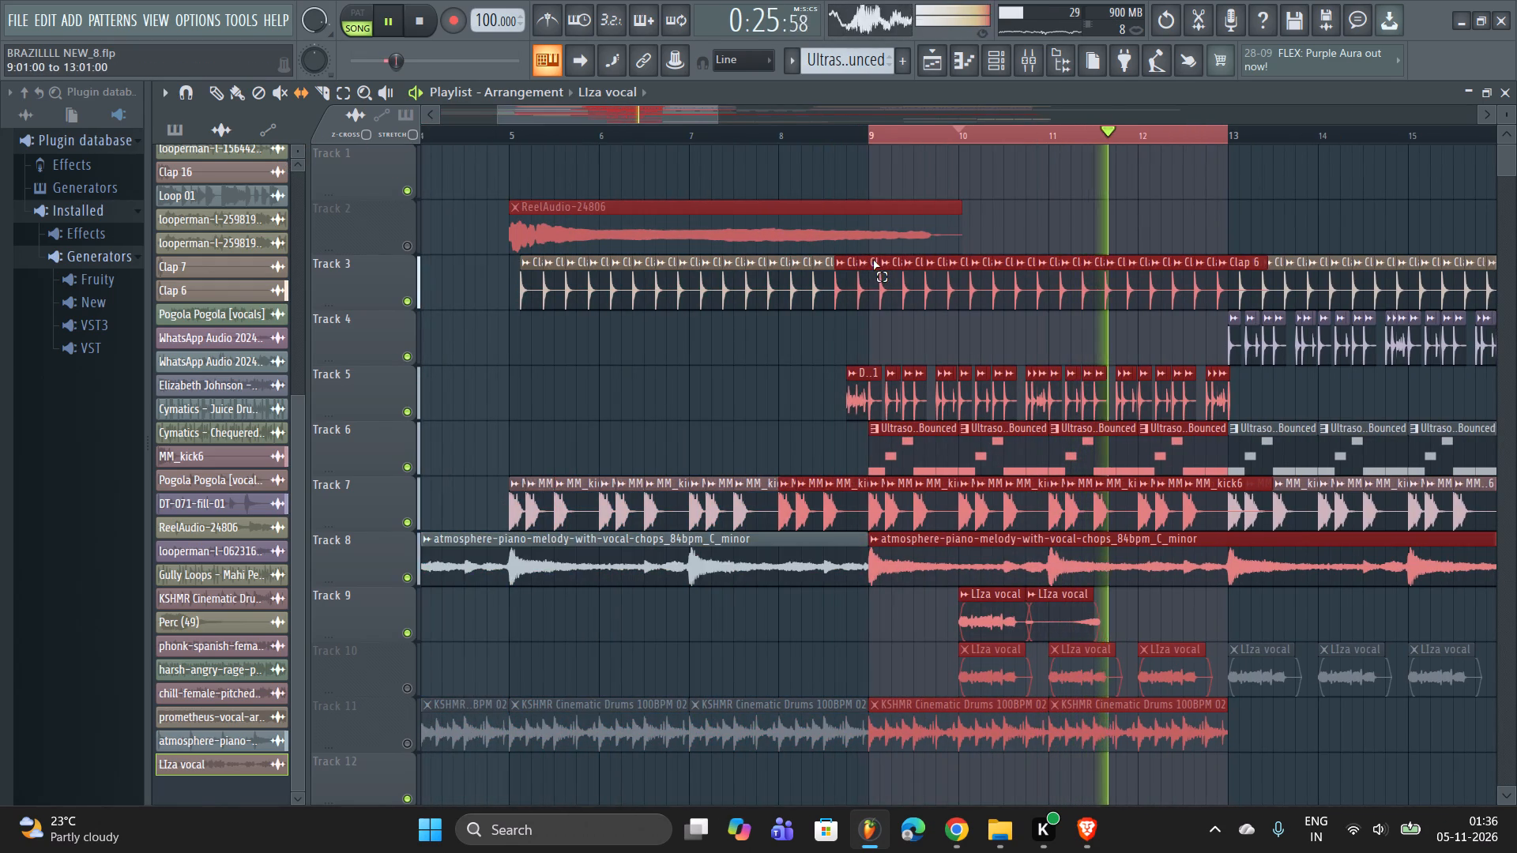
{"action": "right_click_drag", "start_coordinate": [873, 260], "coordinate": [861, 275]}
{"action": "right_click_drag", "start_coordinate": [858, 639], "coordinate": [851, 639]}
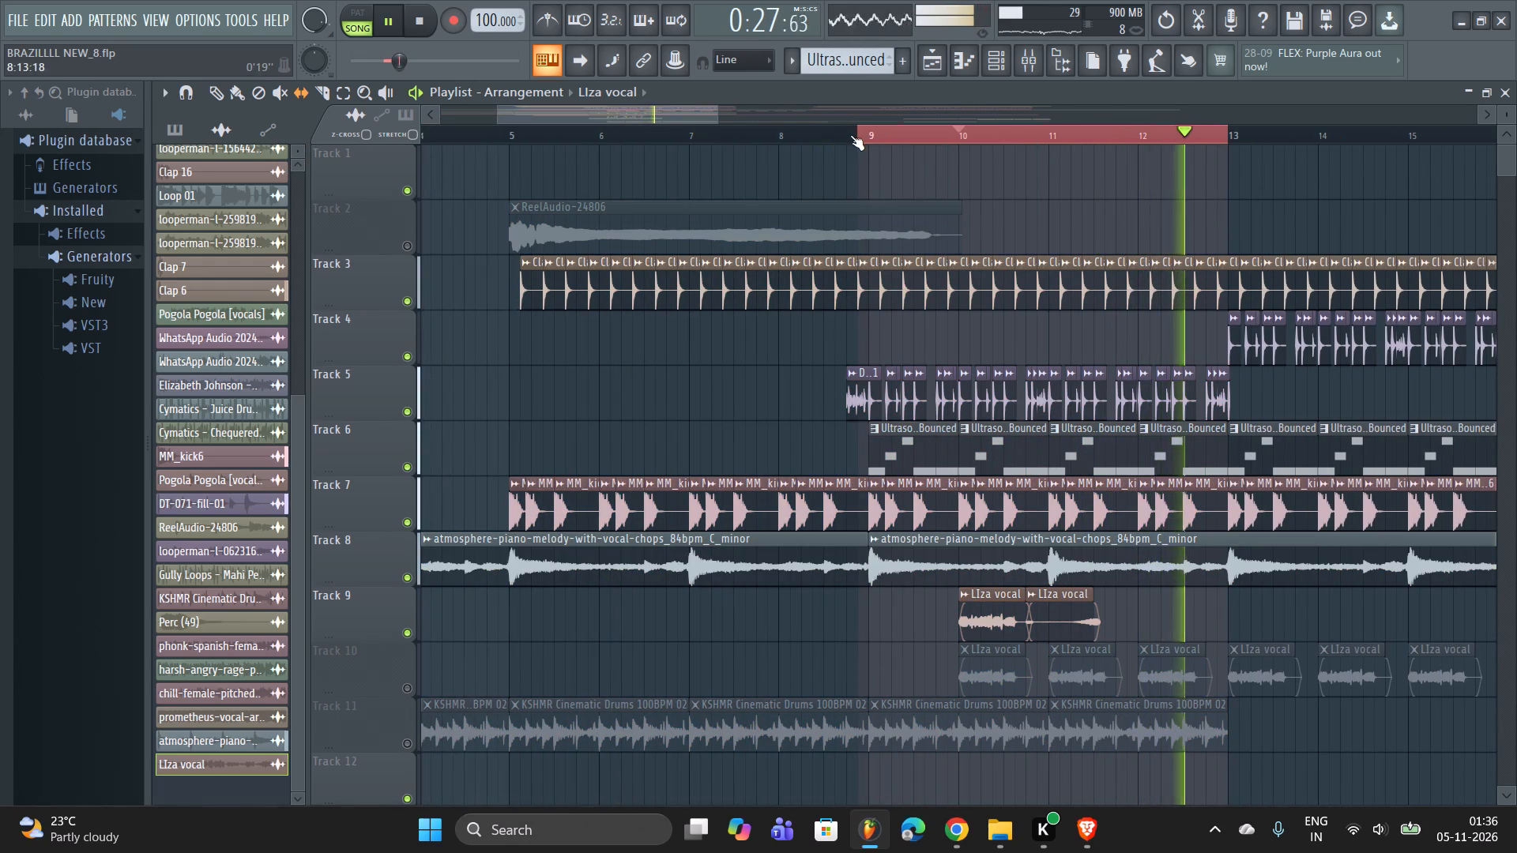
{"action": "right_click_drag", "start_coordinate": [861, 140], "coordinate": [871, 143]}
{"action": "right_click", "coordinate": [771, 650]}
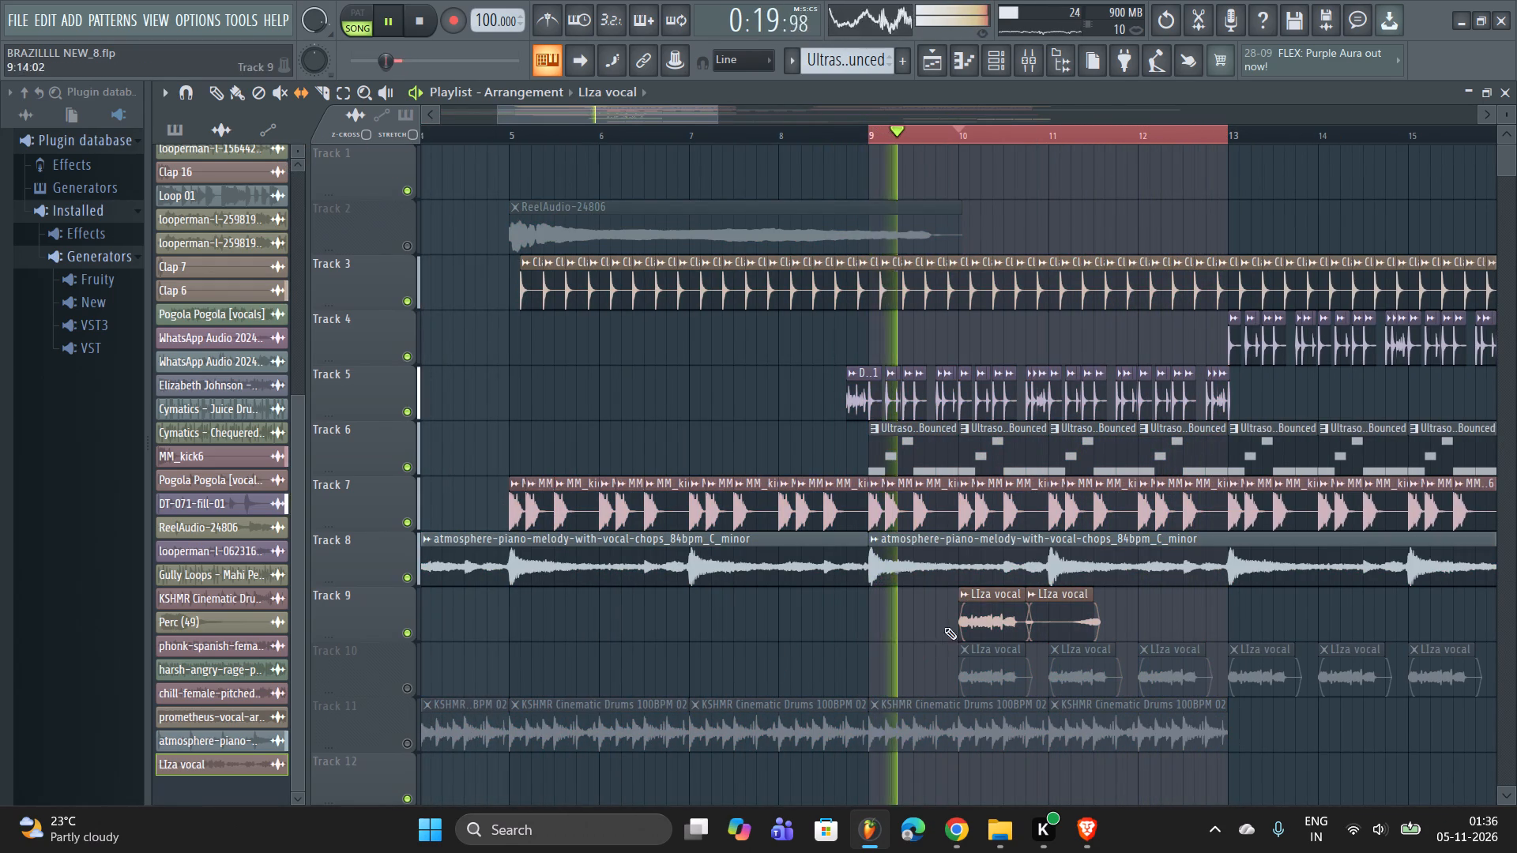
Add a copy of the first Track 9 LIza vocal clip at bar 9 and play the loop from there.
{"action": "key", "text": "space"}
{"action": "left_click", "coordinate": [973, 611]}
{"action": "left_click", "coordinate": [868, 625]}
{"action": "key", "text": "space"}
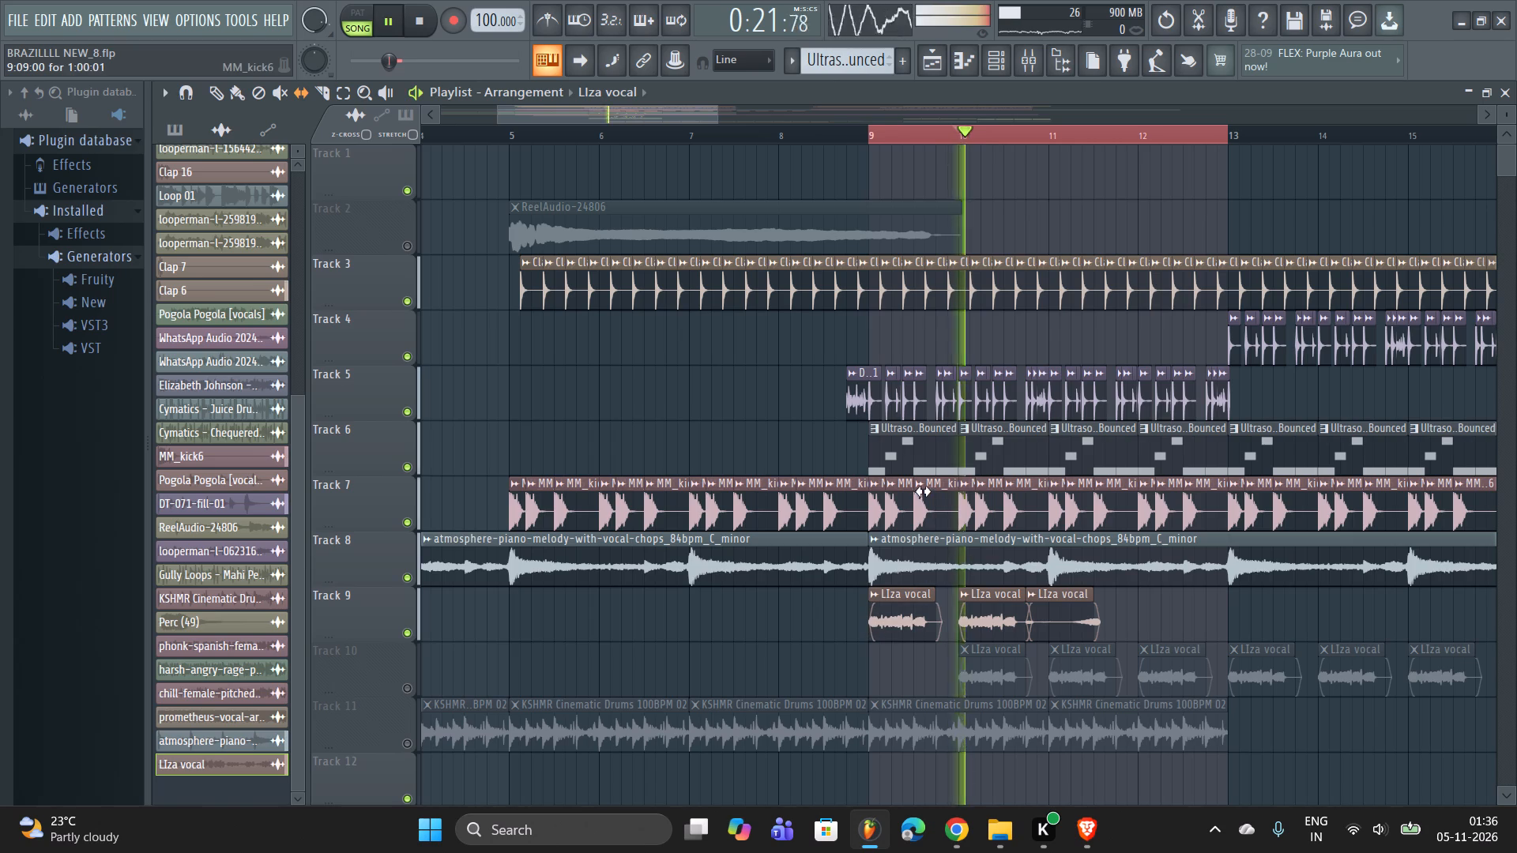
{"action": "left_click", "coordinate": [871, 137]}
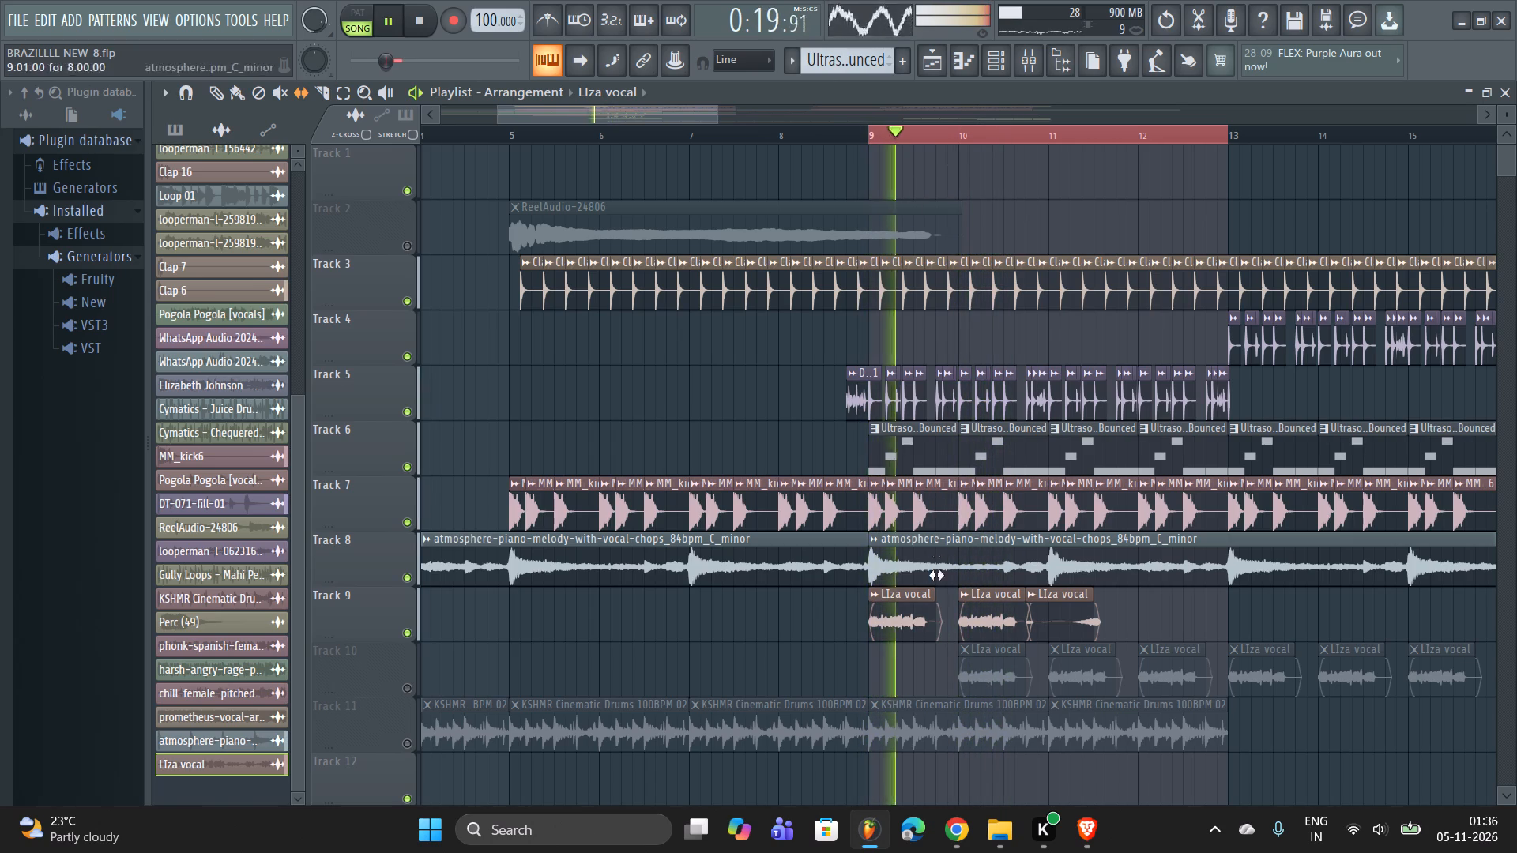
Move the bar 10 LIza vocal clip on Track 9 to 9:11 and slip its audio to a later part of the vocal.
{"action": "left_click_drag", "start_coordinate": [981, 589], "coordinate": [948, 589]}
{"action": "key", "text": "space"}
{"action": "key", "text": "space"}
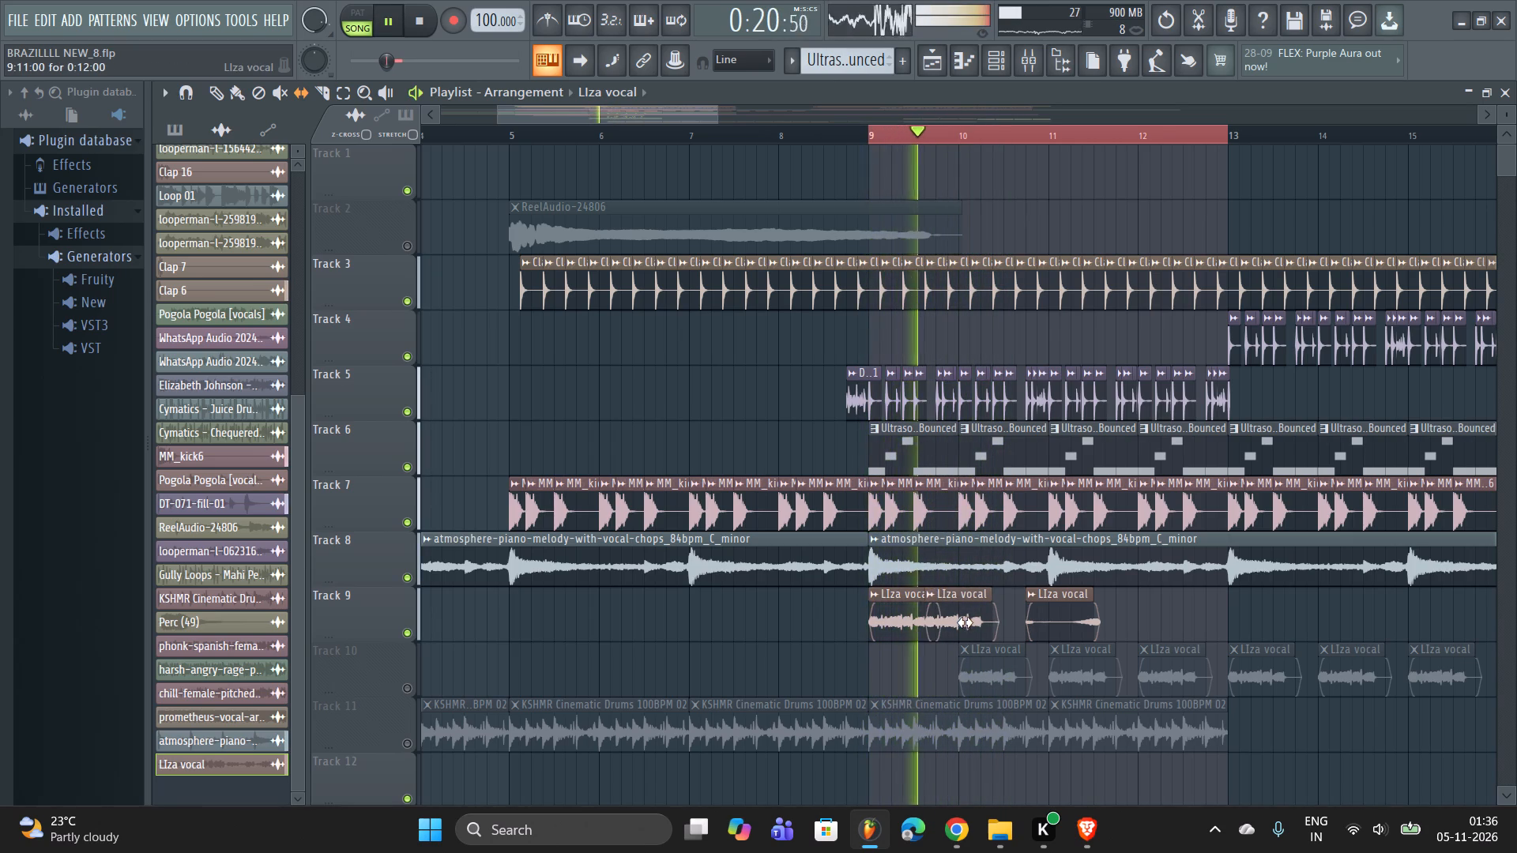
{"action": "left_click_drag", "start_coordinate": [975, 620], "coordinate": [877, 628]}
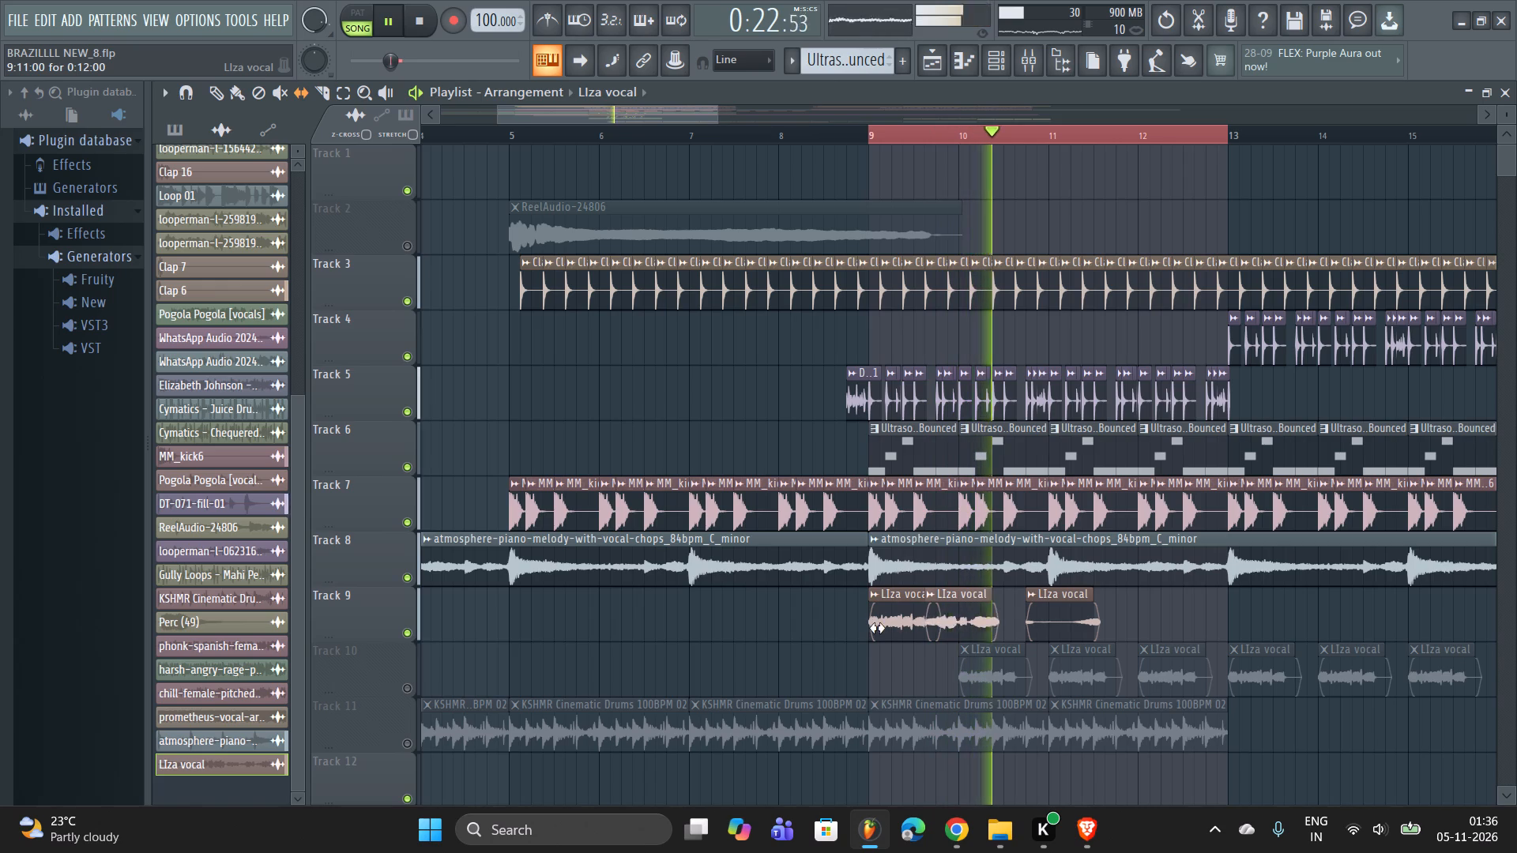
{"action": "left_click_drag", "start_coordinate": [877, 628], "coordinate": [846, 630]}
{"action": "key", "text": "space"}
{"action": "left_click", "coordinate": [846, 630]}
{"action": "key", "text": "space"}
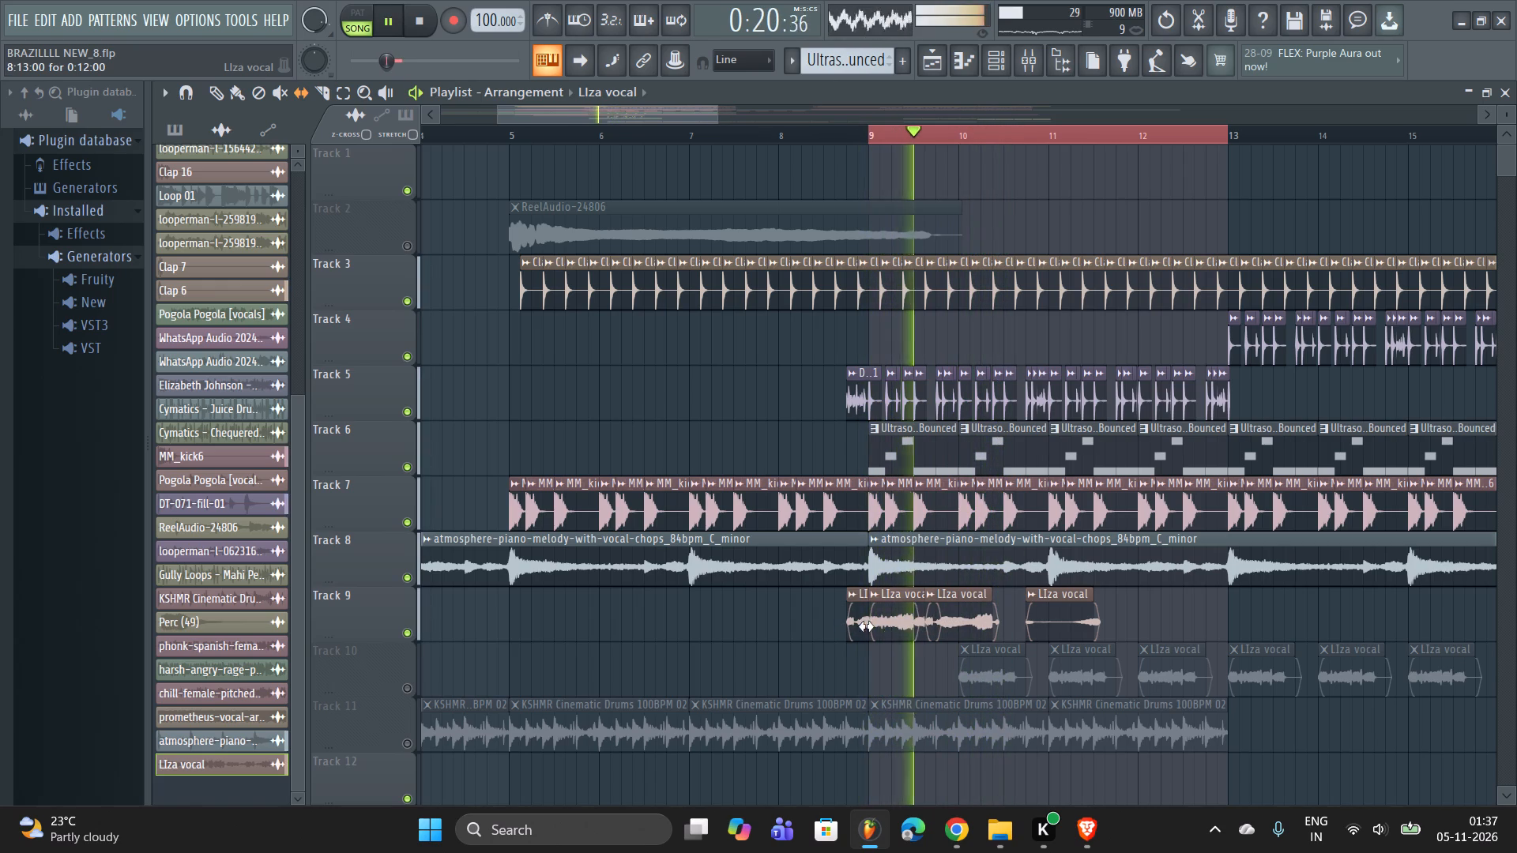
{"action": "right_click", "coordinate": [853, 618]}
Move the second LIza vocal clip on Track 9 to 9:13 and slip its audio further along the vocal.
{"action": "left_click_drag", "start_coordinate": [958, 596], "coordinate": [959, 596]}
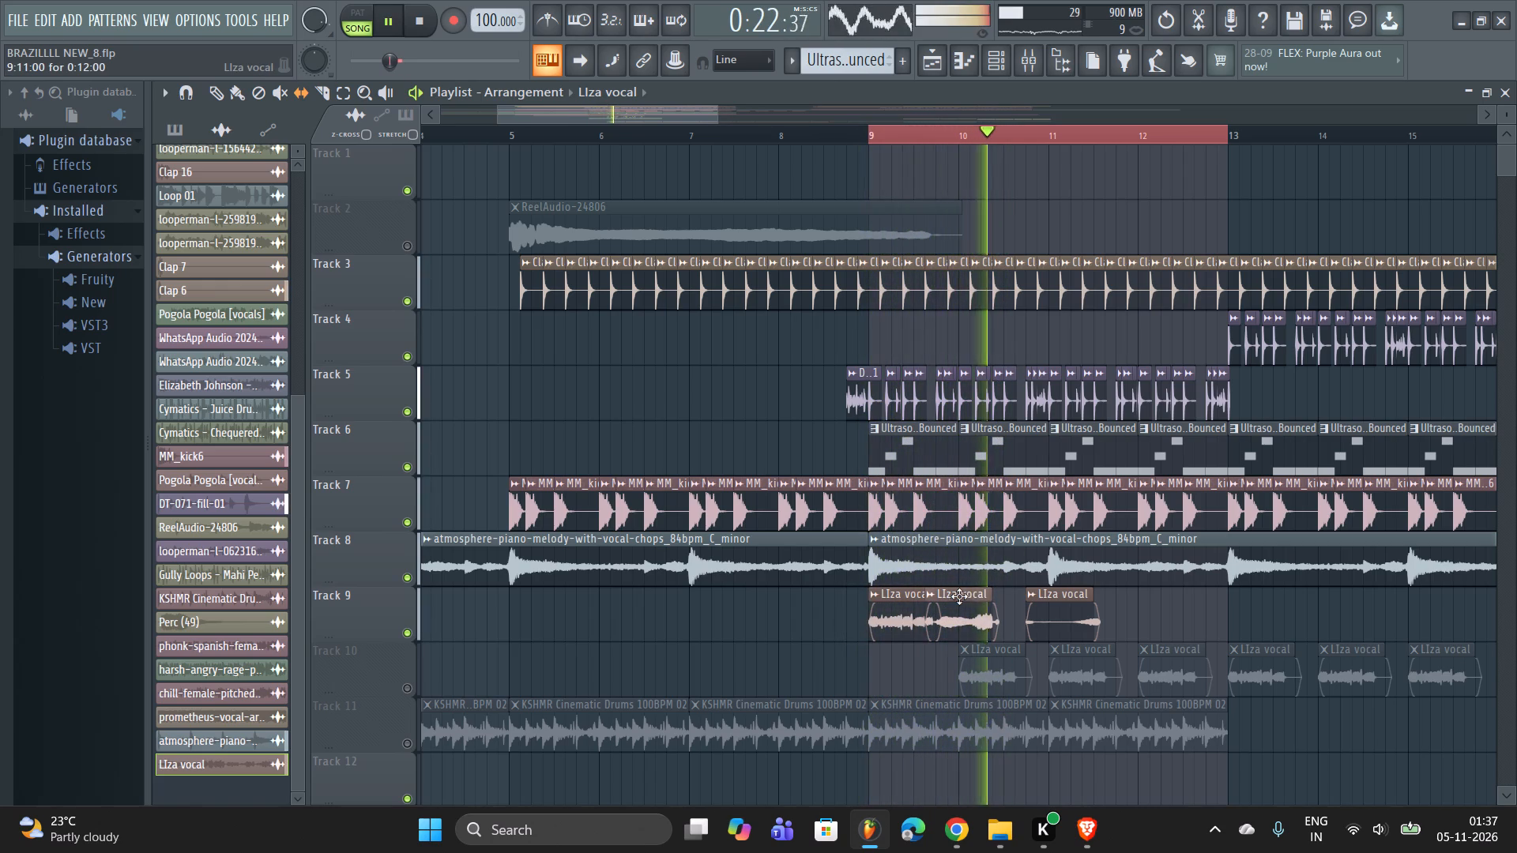
{"action": "left_click_drag", "start_coordinate": [959, 596], "coordinate": [975, 596]}
{"action": "key", "text": "space"}
{"action": "key", "text": "space"}
{"action": "left_click_drag", "start_coordinate": [978, 624], "coordinate": [948, 624]}
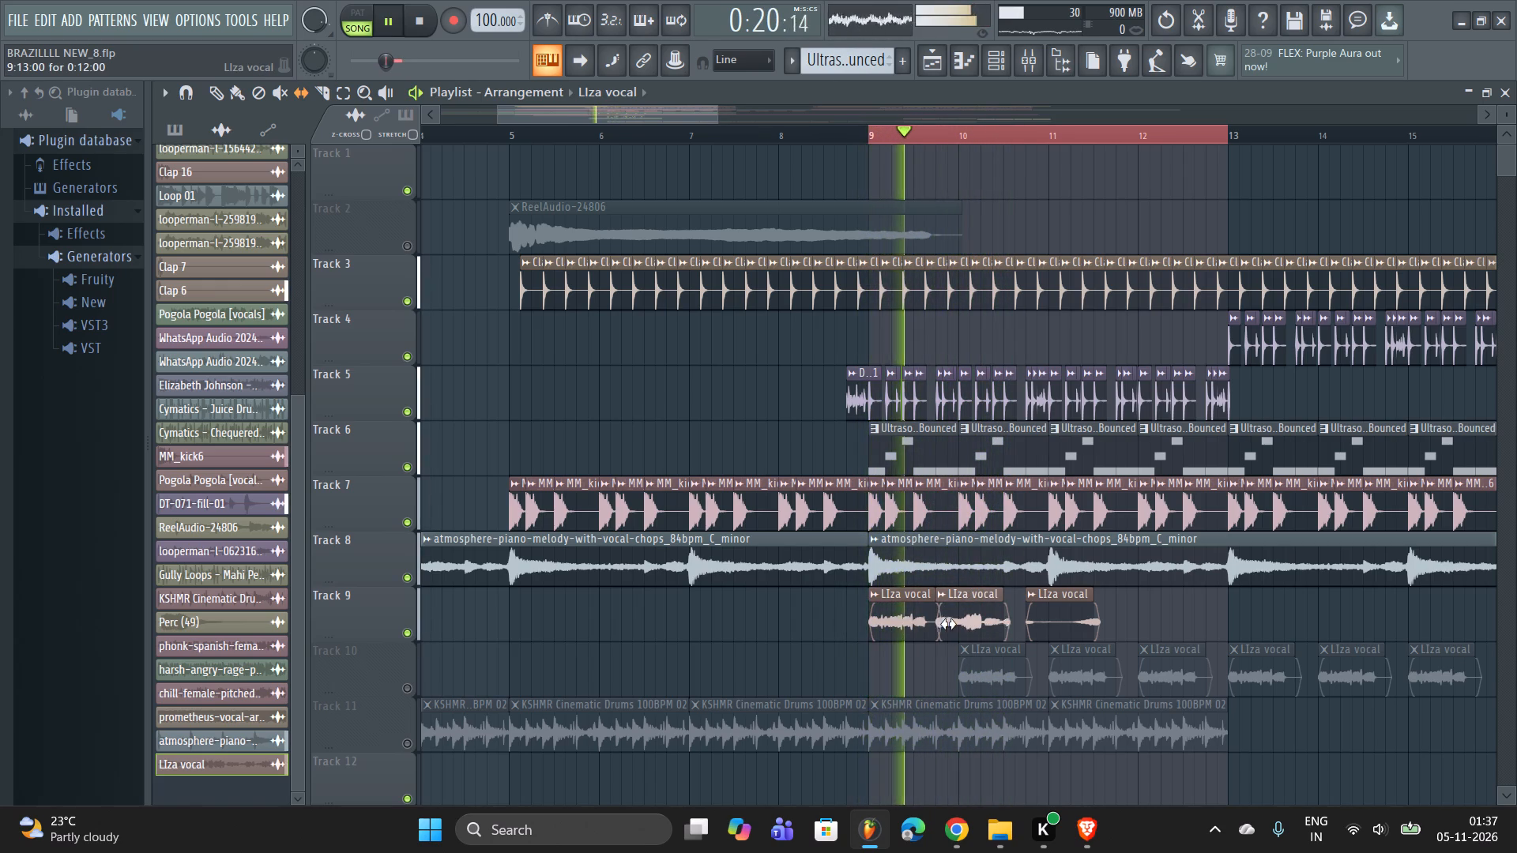
{"action": "left_click_drag", "start_coordinate": [948, 624], "coordinate": [928, 624]}
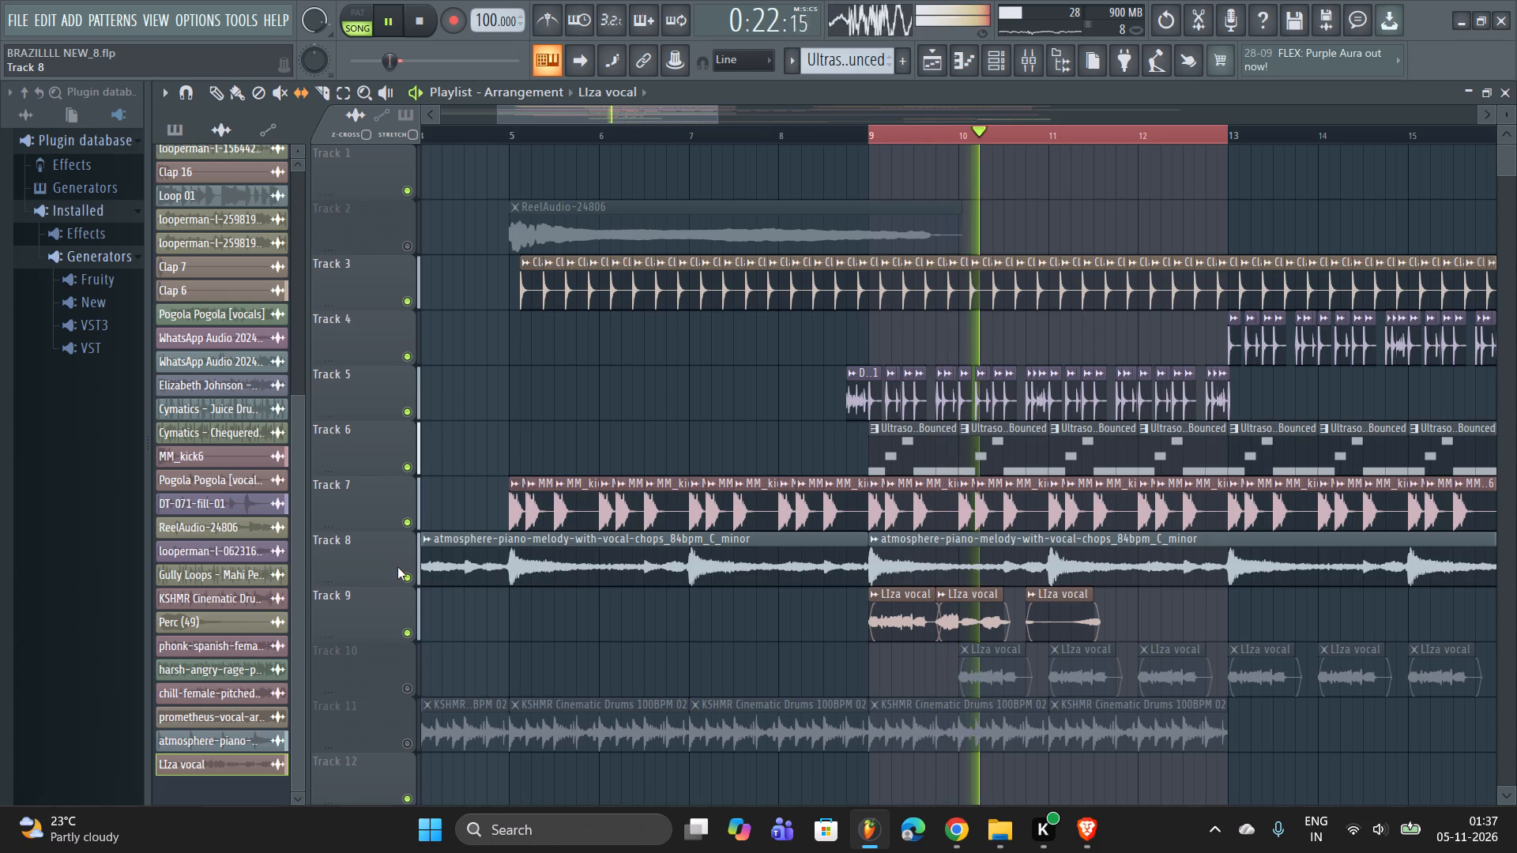
Mute the atmosphere piano melody on Track 8 and replay the loop.
{"action": "left_click", "coordinate": [403, 573]}
{"action": "key", "text": "space"}
{"action": "key", "text": "space"}
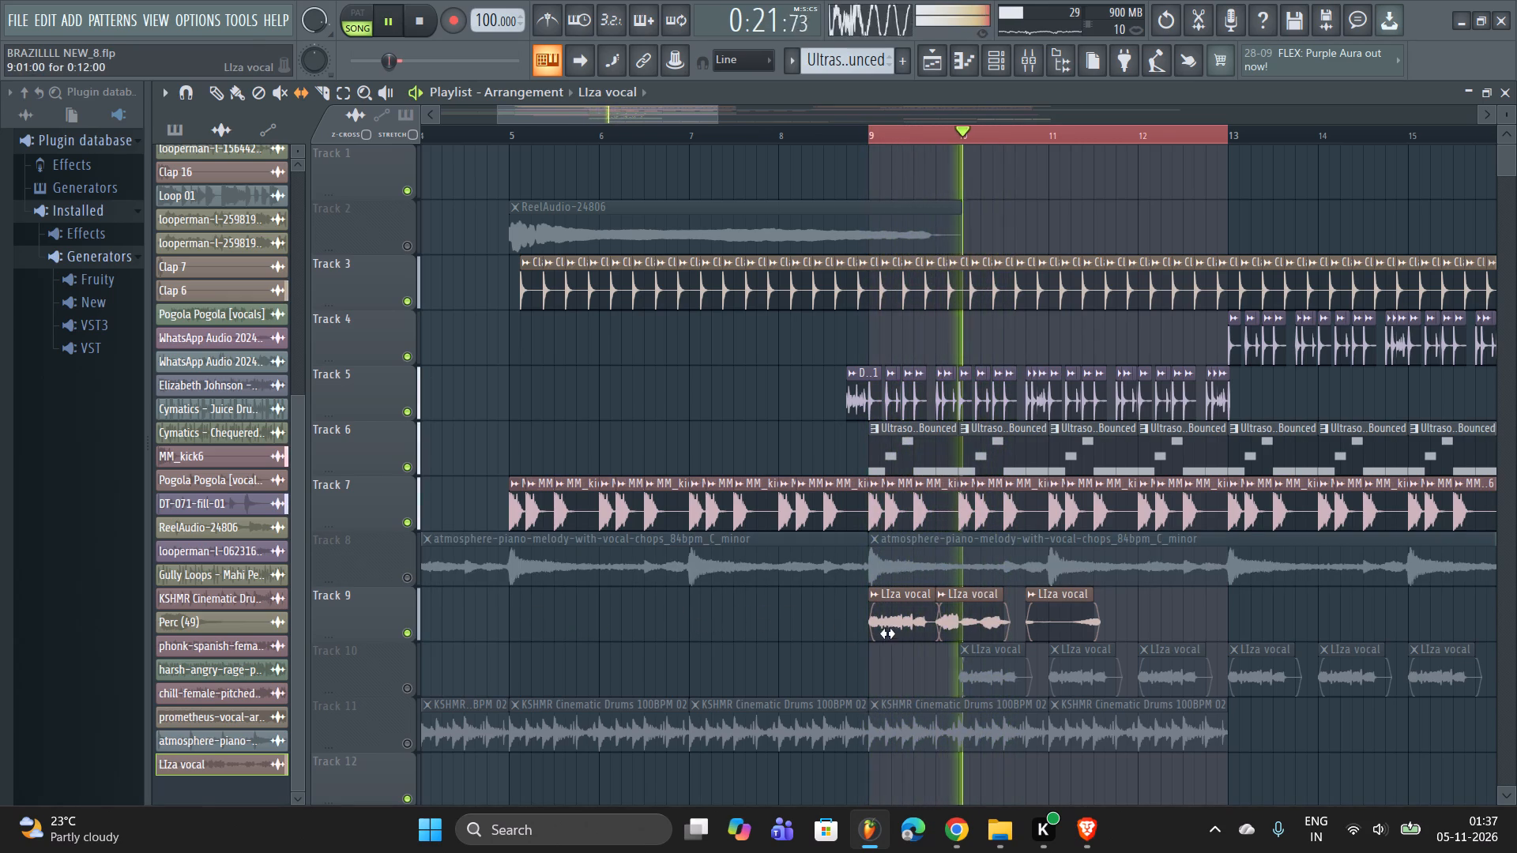
Slip the audio in the 9:13 LIza vocal clip later, add another clip at 8:13 on Track 9, and replay the loop.
{"action": "left_click_drag", "start_coordinate": [962, 619], "coordinate": [859, 626]}
{"action": "left_click", "coordinate": [855, 626]}
{"action": "key", "text": "space"}
{"action": "key", "text": "space"}
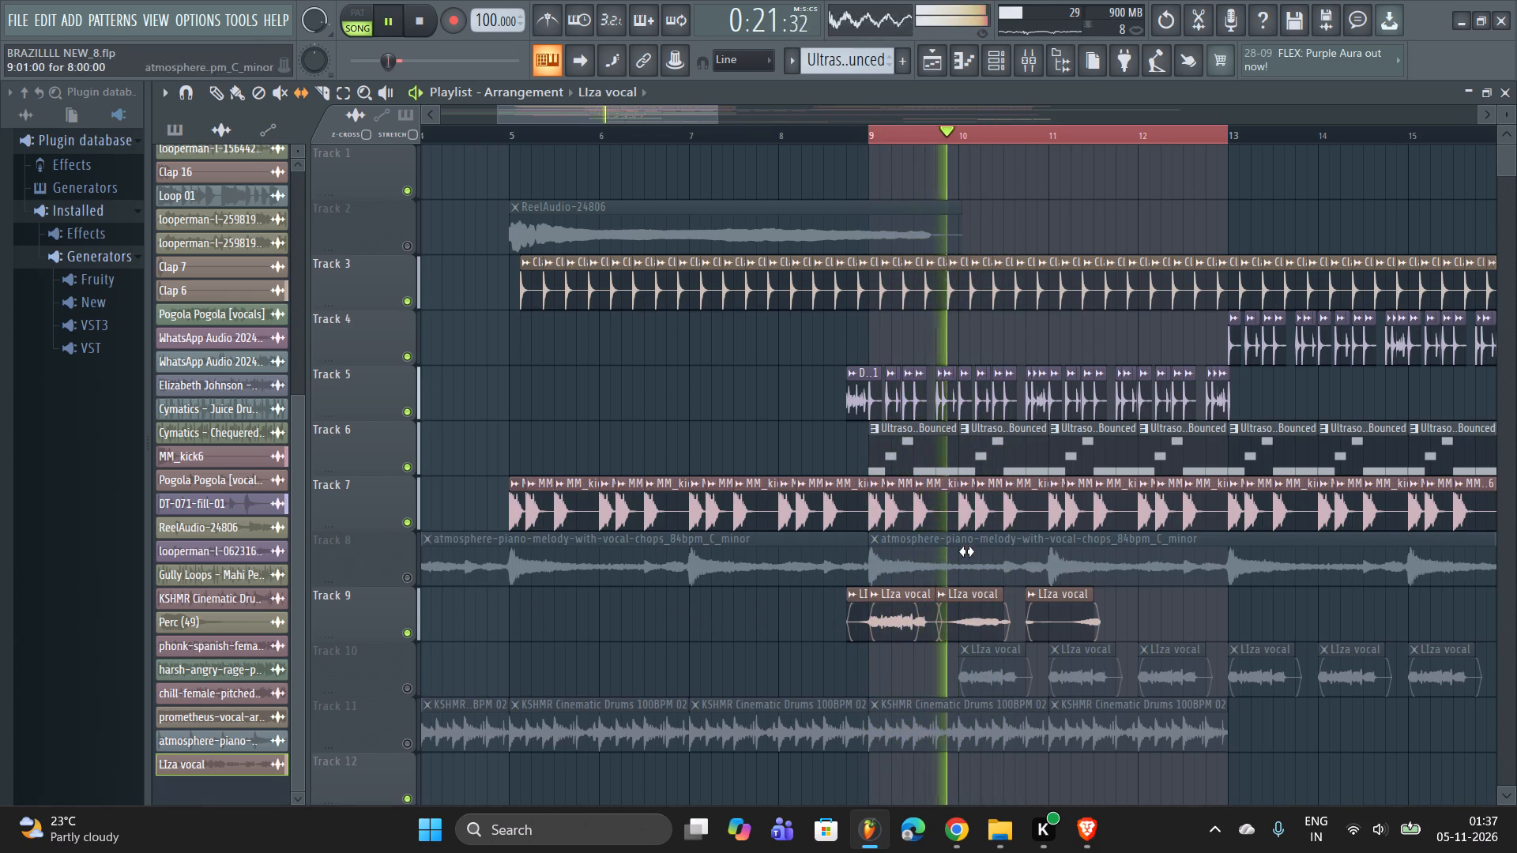
Close FL Studio without saving the changes to BRAZILLLL NEW_8.flp.
{"action": "left_click", "coordinate": [1497, 19]}
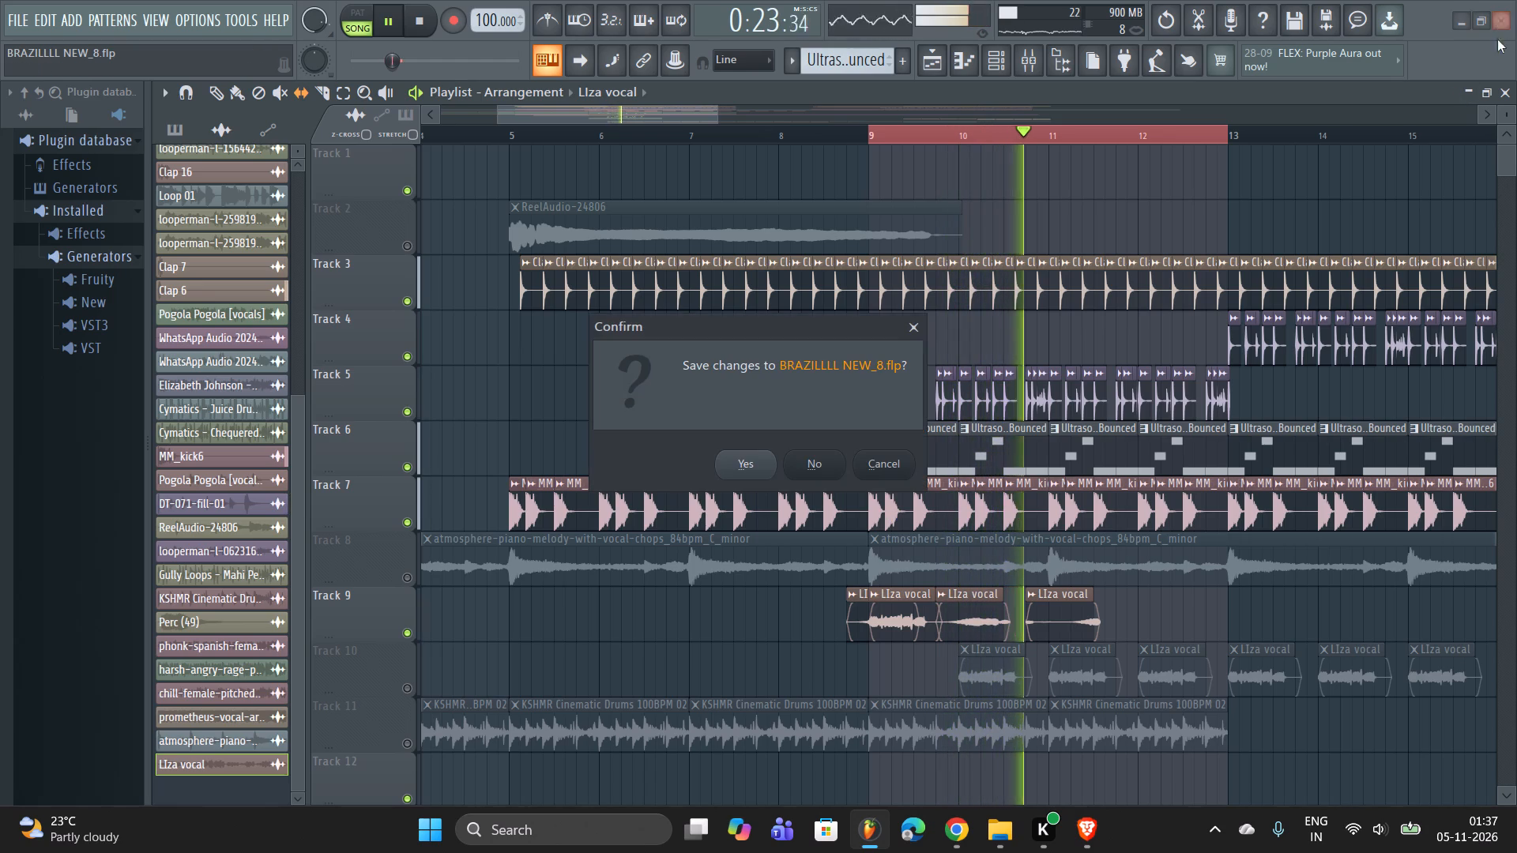
{"action": "left_click", "coordinate": [834, 464]}
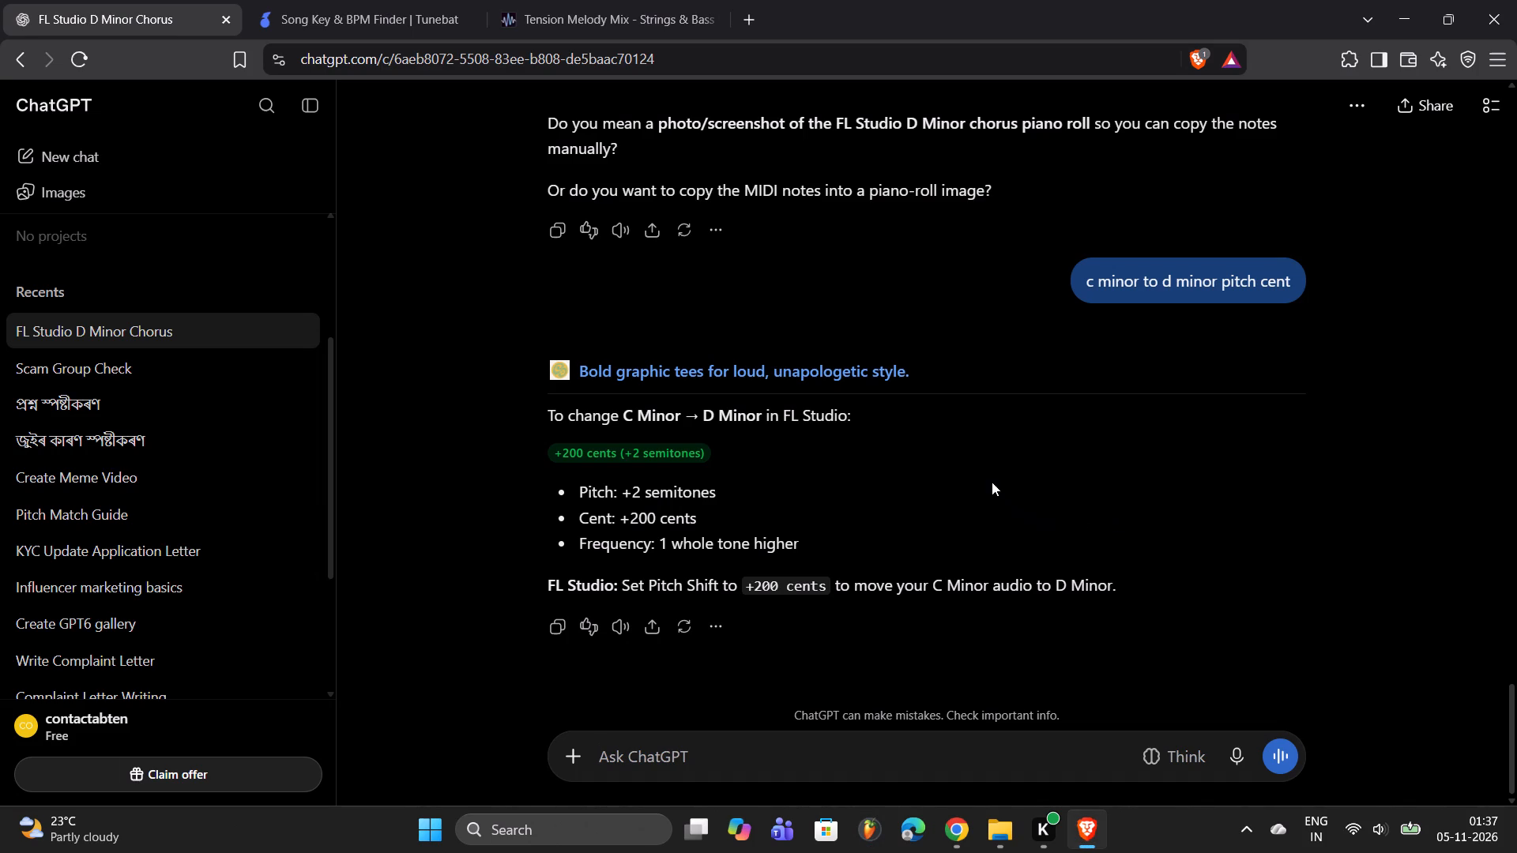
Close the Brave browser window holding the ChatGPT, Tunebat and Tension Melody Mix reference pages.
{"action": "left_click", "coordinate": [1516, 0]}
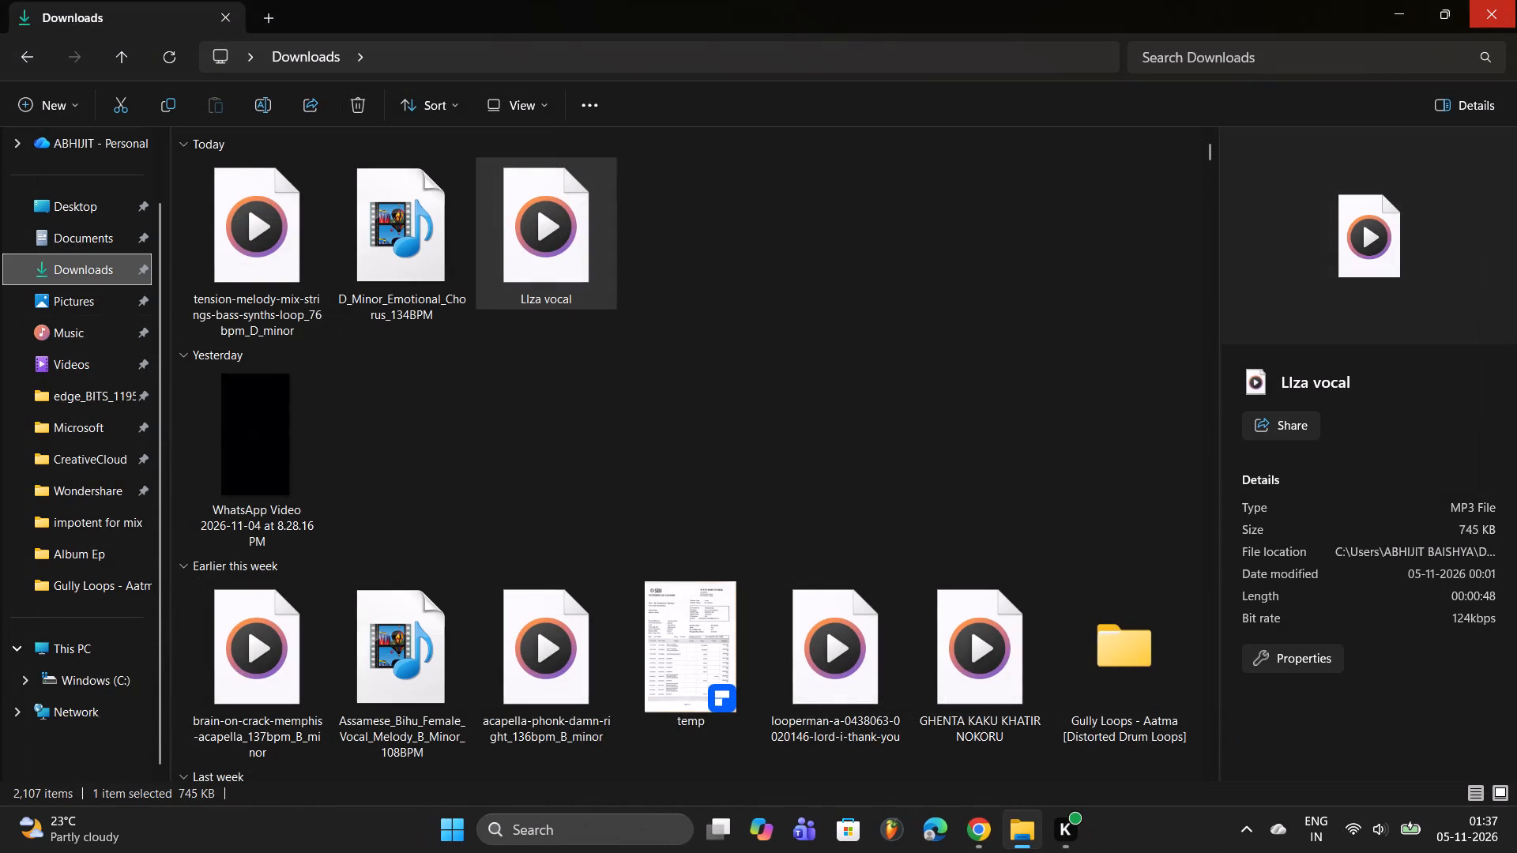
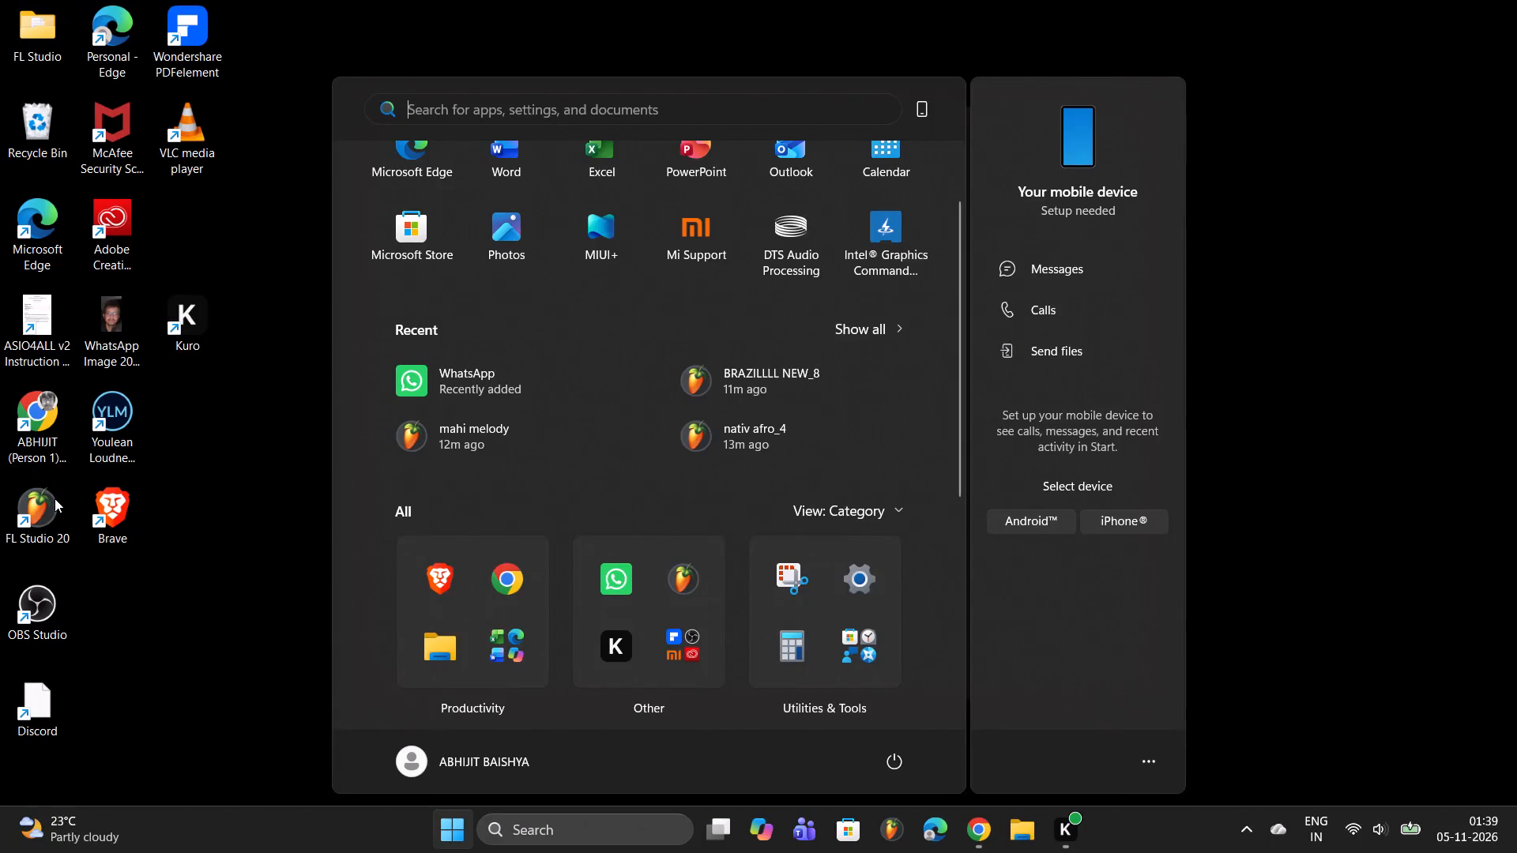
Launch FL Studio 20 and open the fourth most recent project.
{"action": "double_click", "coordinate": [55, 498]}
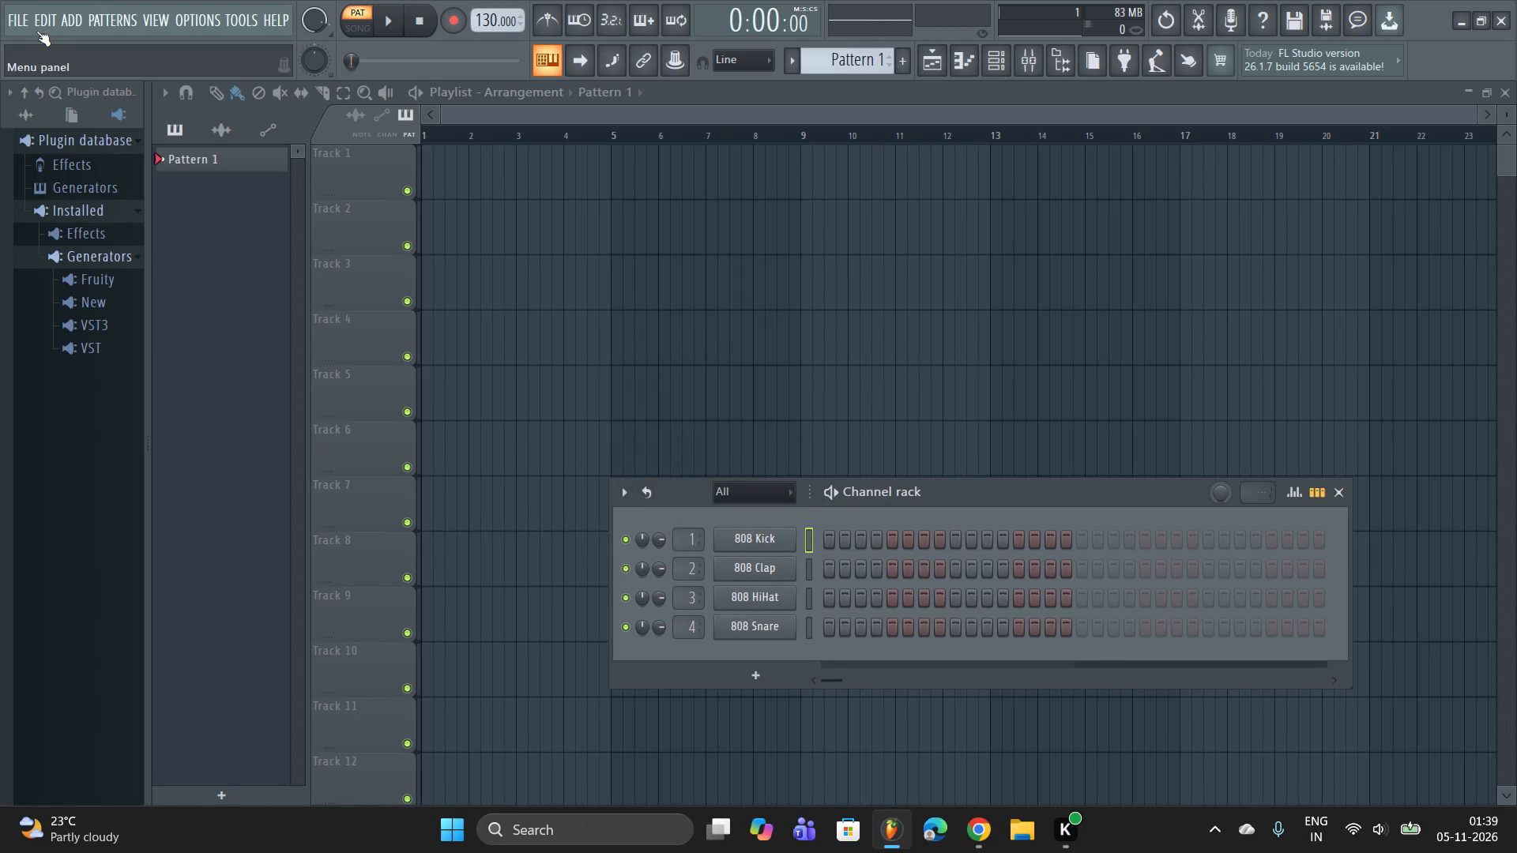
{"action": "left_click", "coordinate": [9, 23]}
{"action": "left_click", "coordinate": [80, 272]}
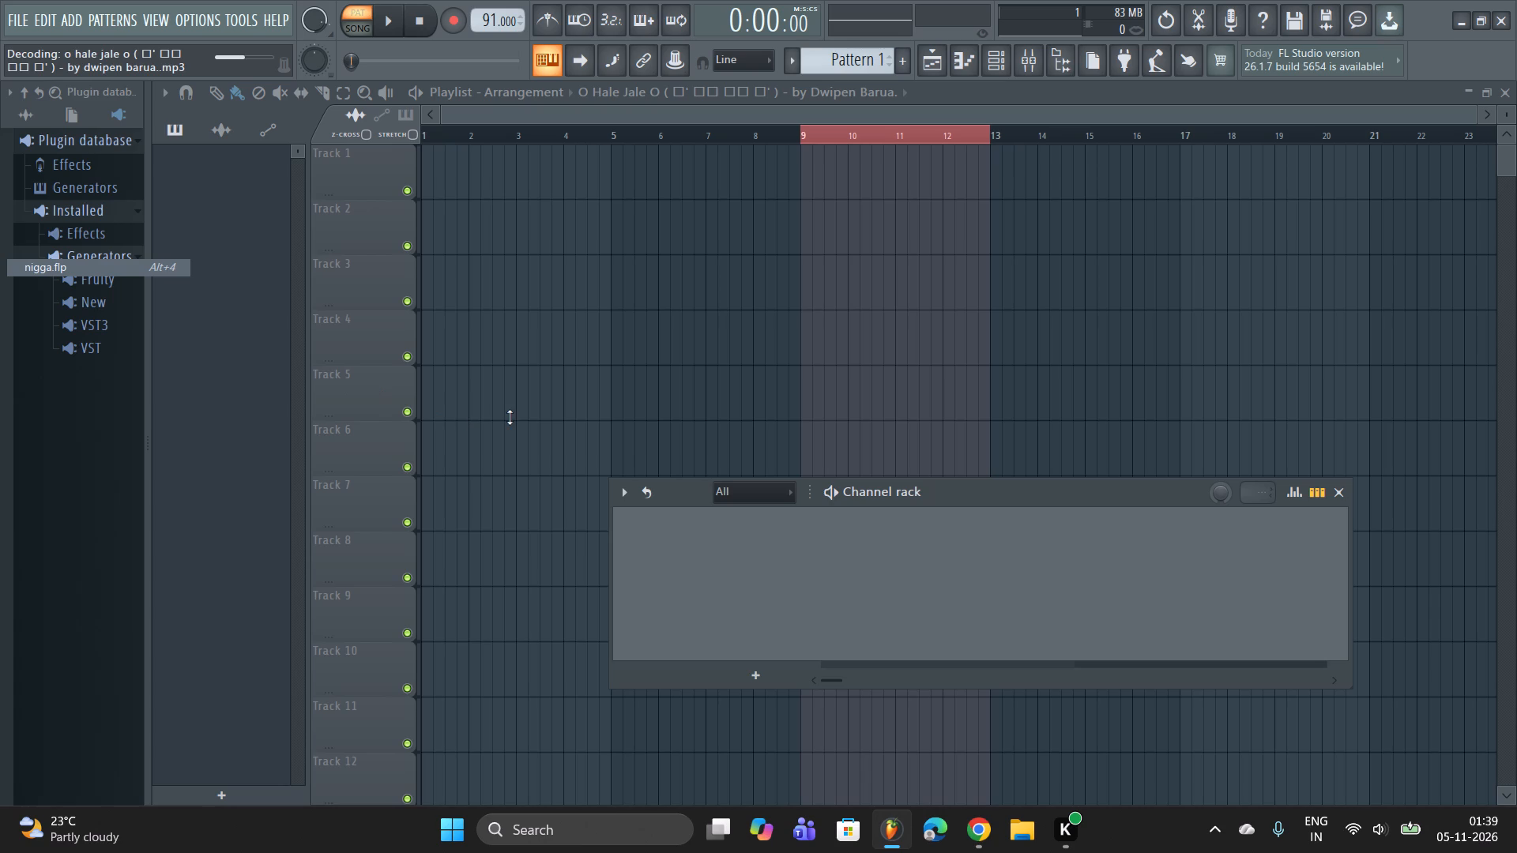
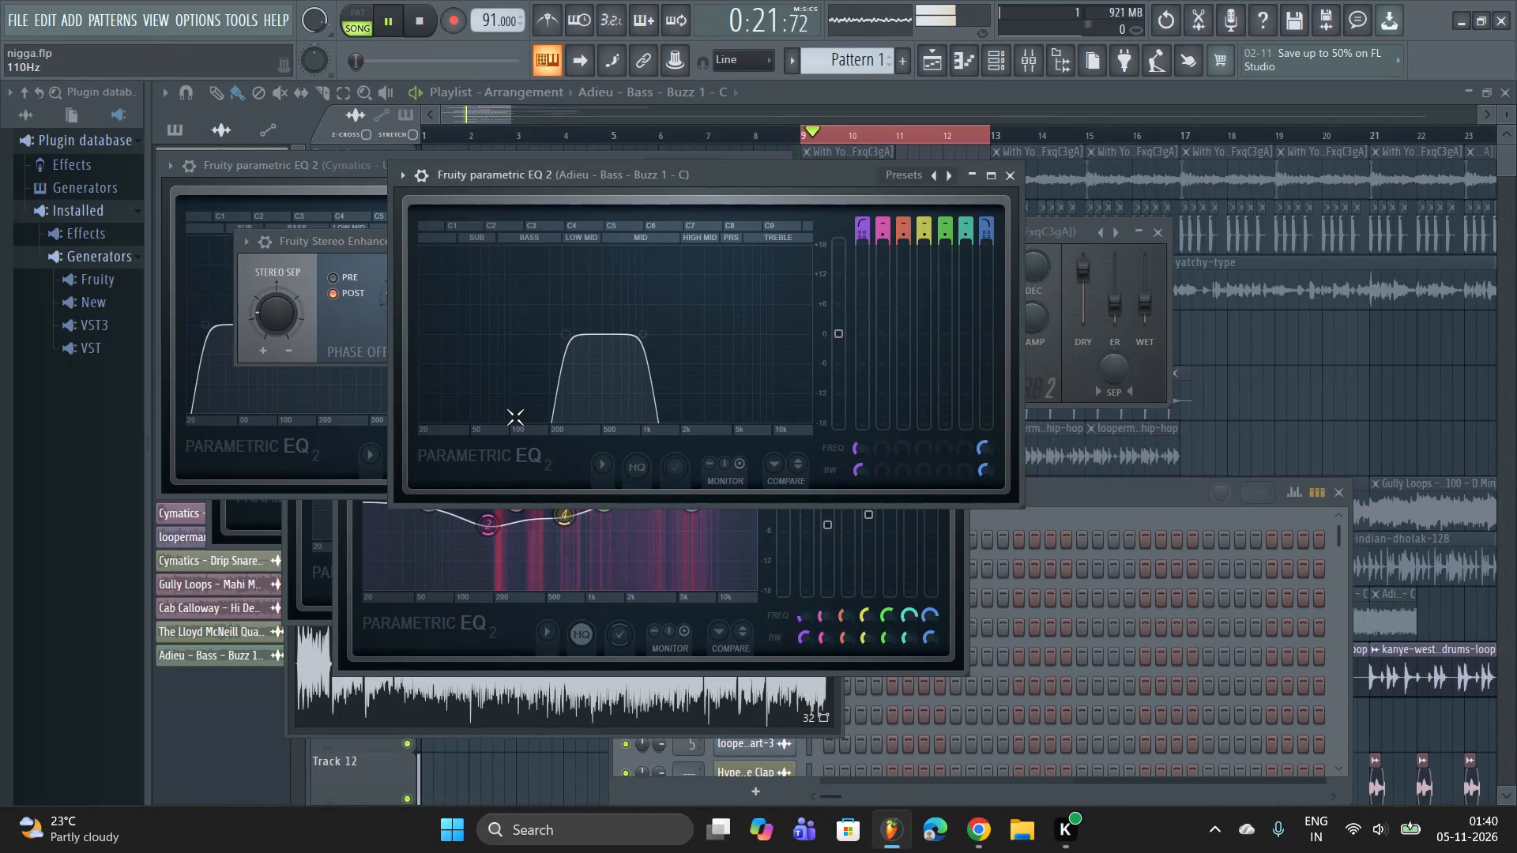
Audition the song around bar 9 in short bursts, leaving playback stopped.
{"action": "key", "text": "space"}
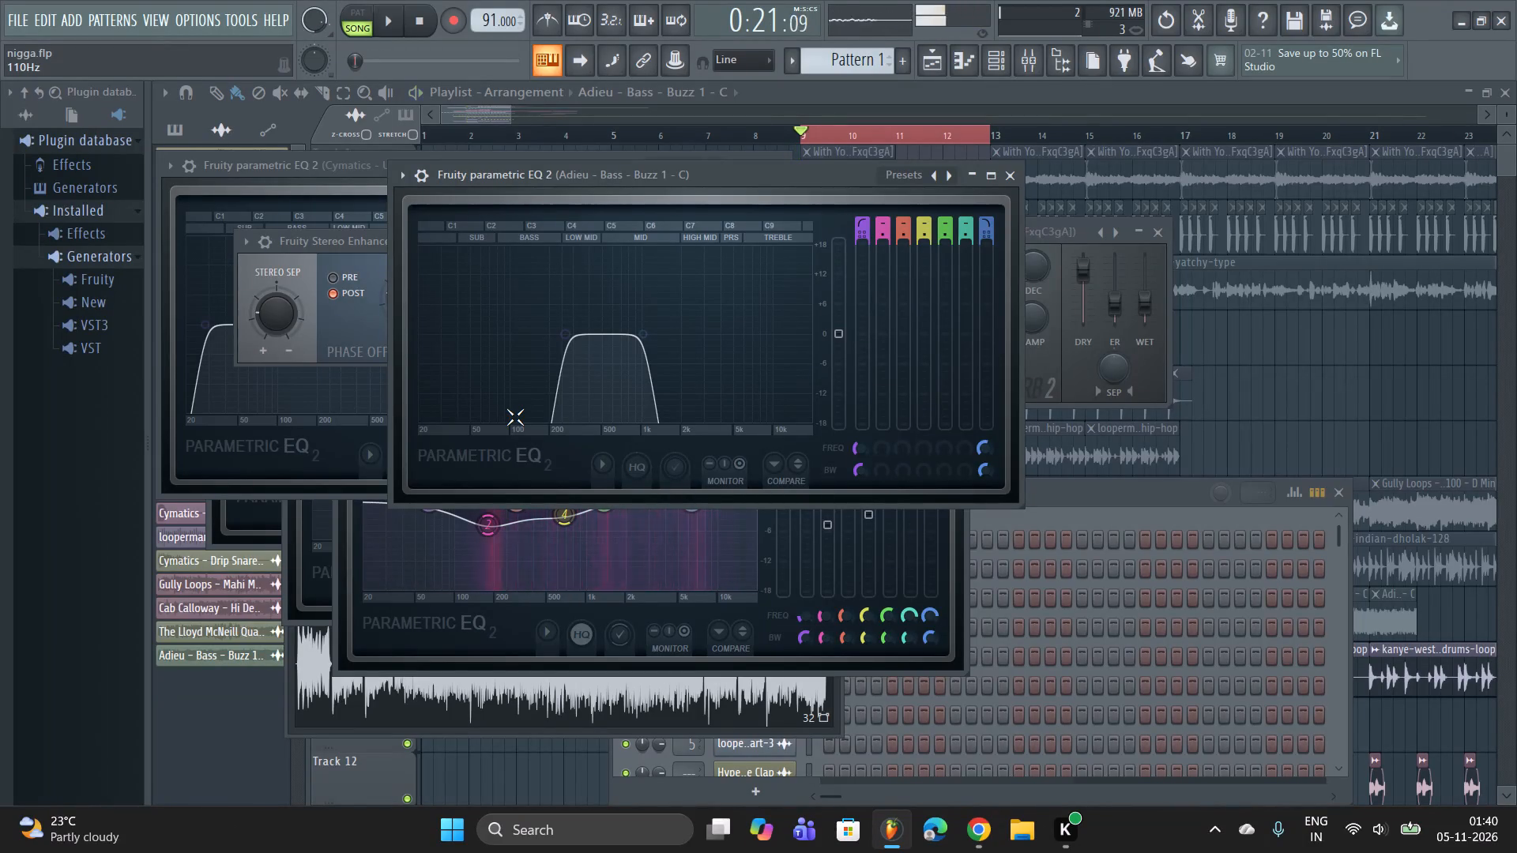
{"action": "key", "text": "space"}
{"action": "key", "text": "space"}
{"action": "key", "text": "space"}
{"action": "key", "text": "space"}
{"action": "key", "text": "space"}
{"action": "key", "text": "space"}
{"action": "key", "text": "space"}
{"action": "key", "text": "space"}
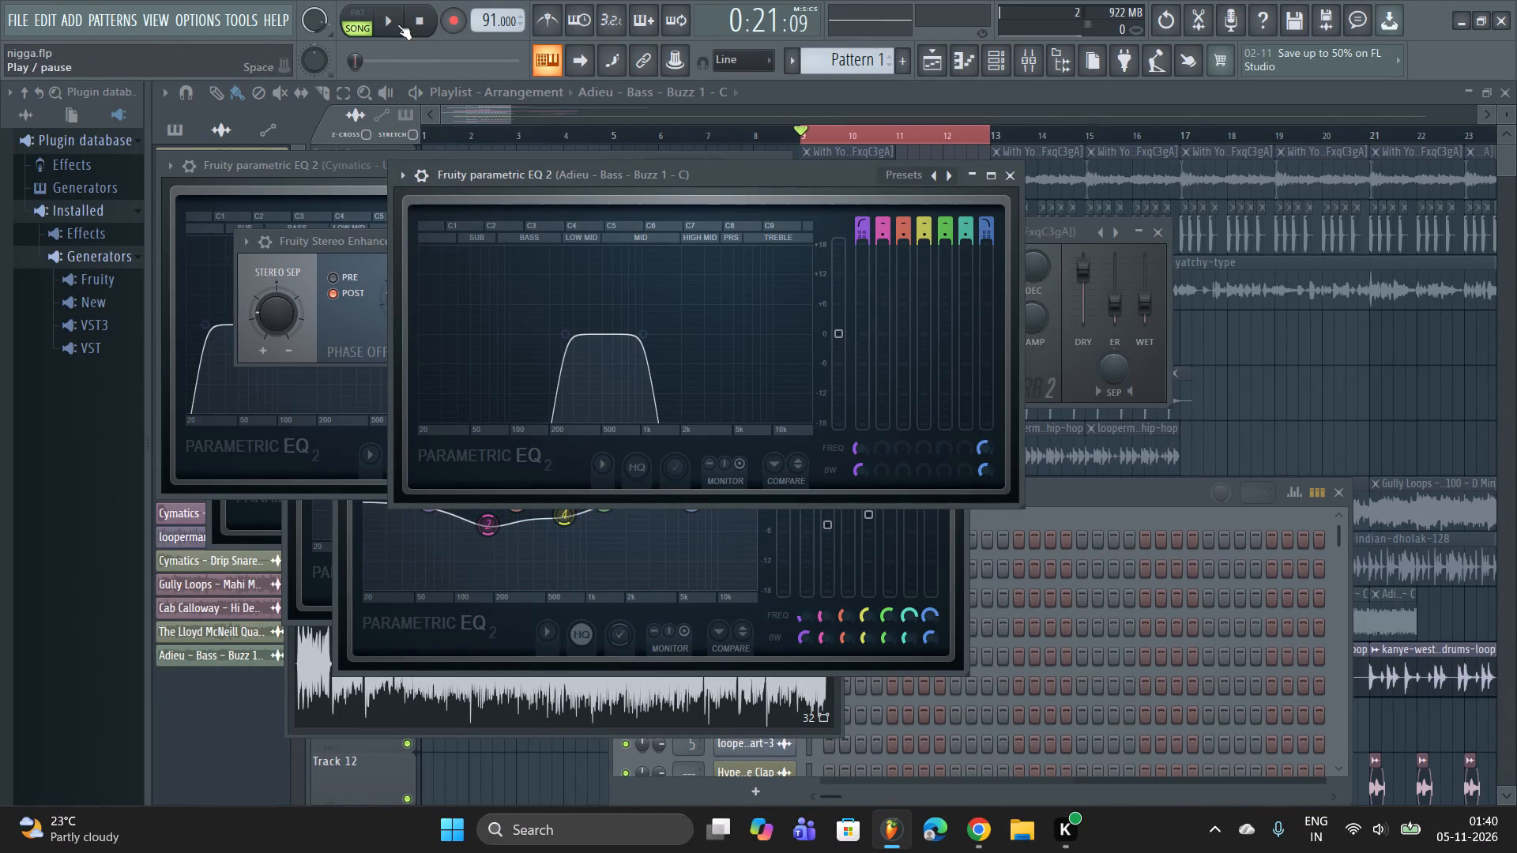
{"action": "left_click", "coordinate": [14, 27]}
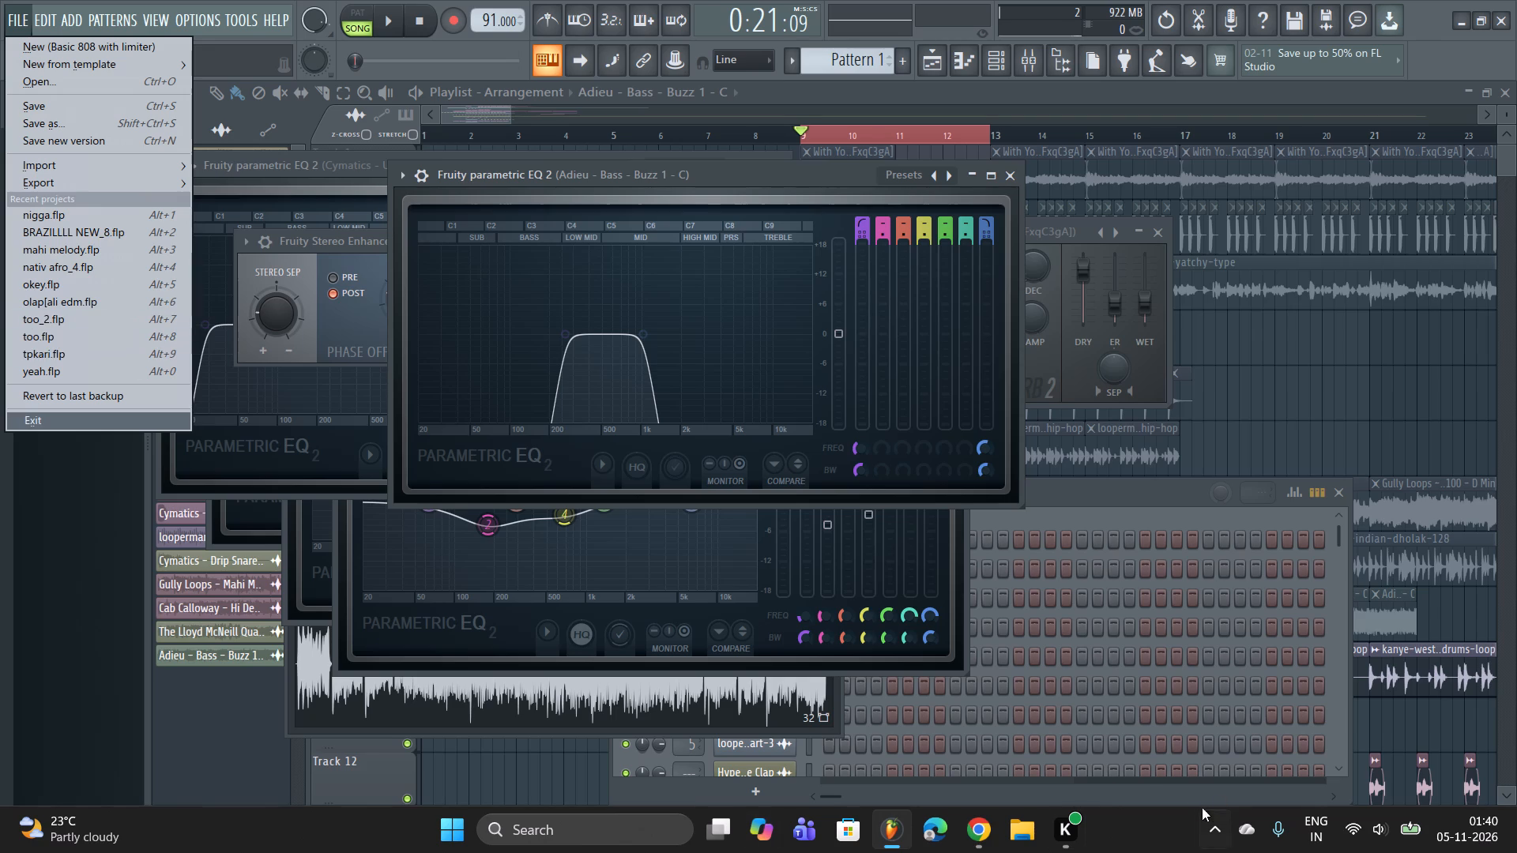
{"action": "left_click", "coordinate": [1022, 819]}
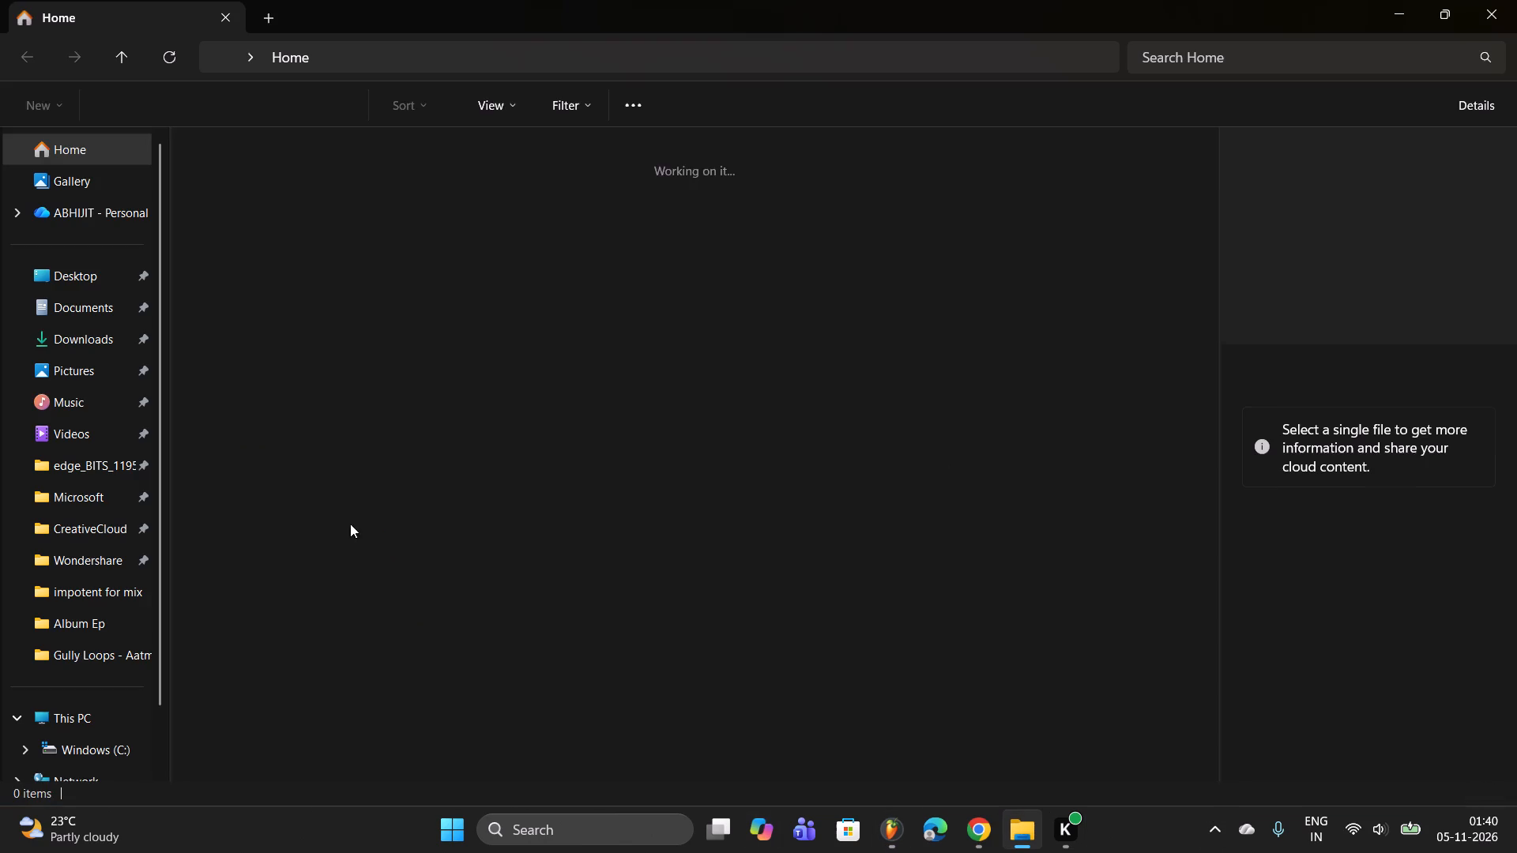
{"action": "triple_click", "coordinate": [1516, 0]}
Close FL Studio with the open project.
{"action": "left_click", "coordinate": [1506, 11]}
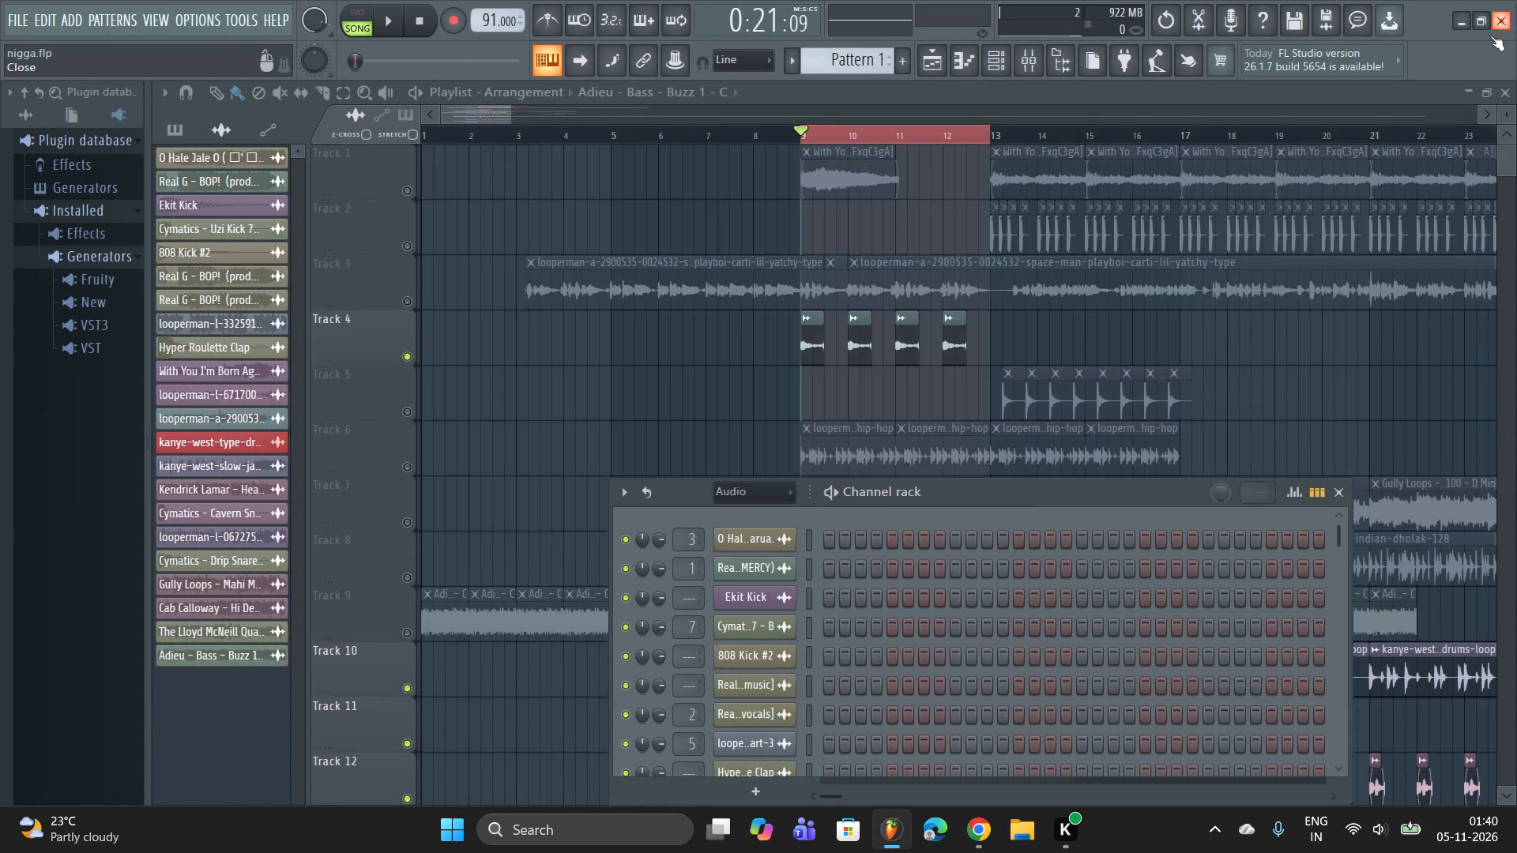